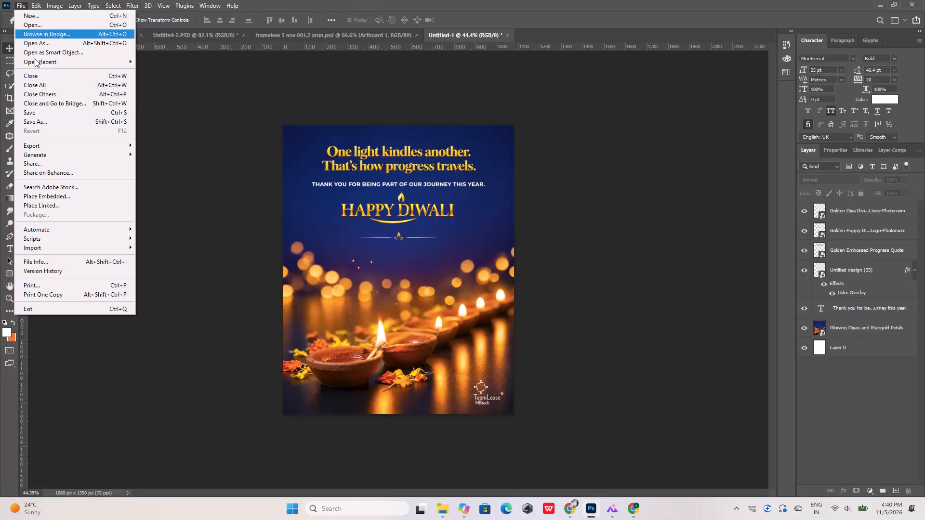
Save the Diwali greeting as a Photoshop file named teamlease diwali in the Downloads folder on the computer.
click(82, 122)
click(664, 385)
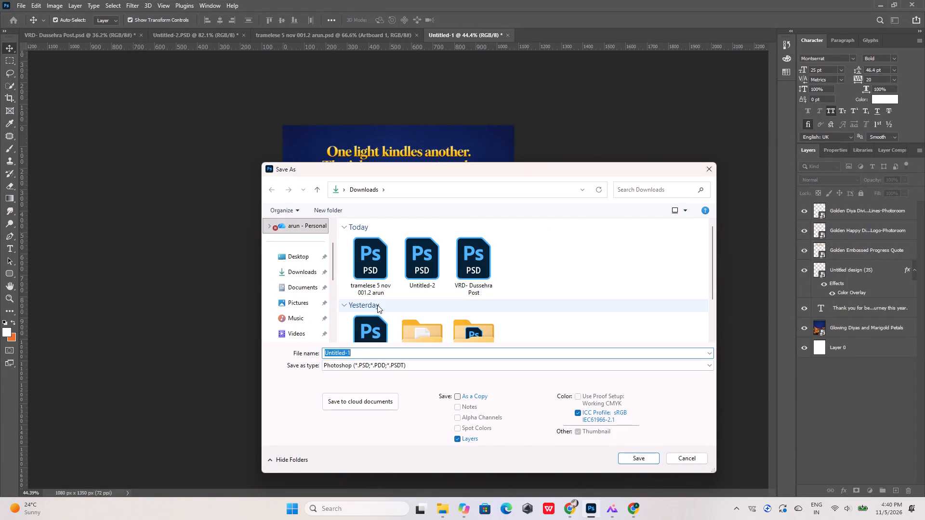
text(tea)
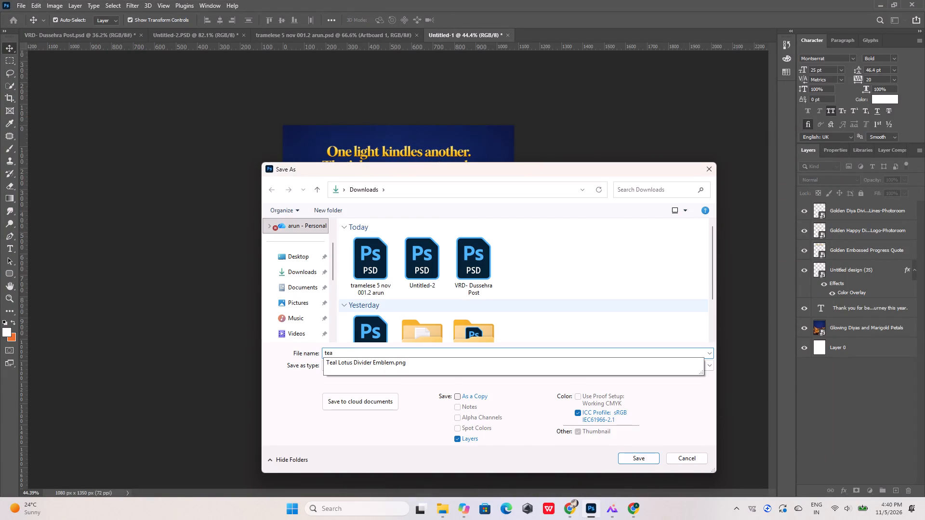
text(mle)
text(ase)
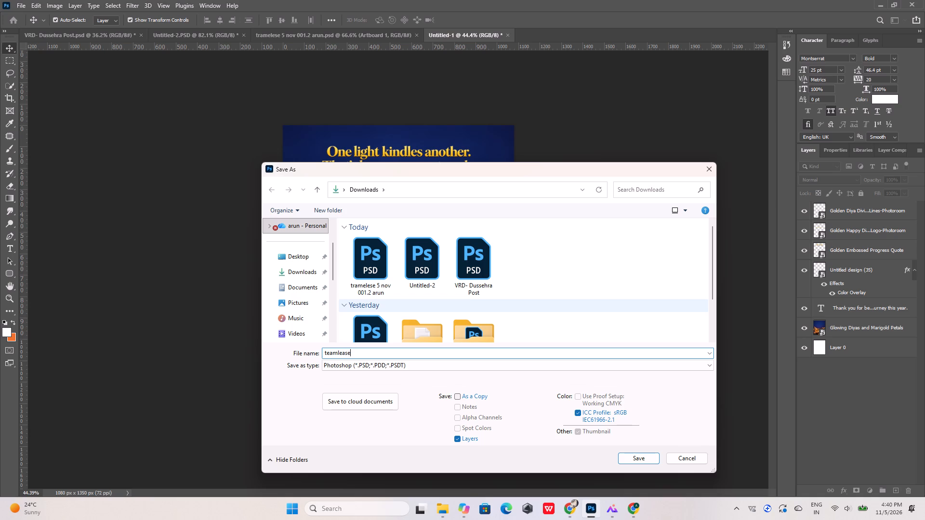
key(space)
text(di)
text(wali)
key(Return)
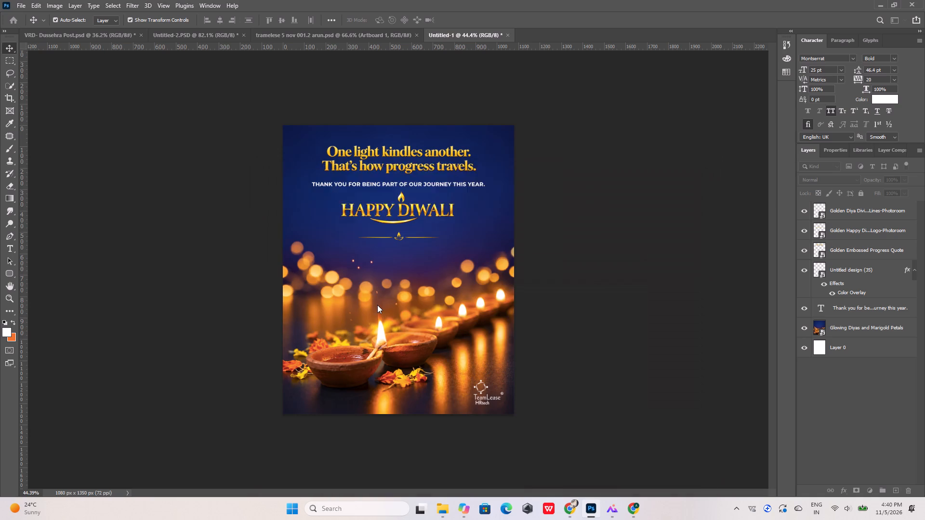
key(Return)
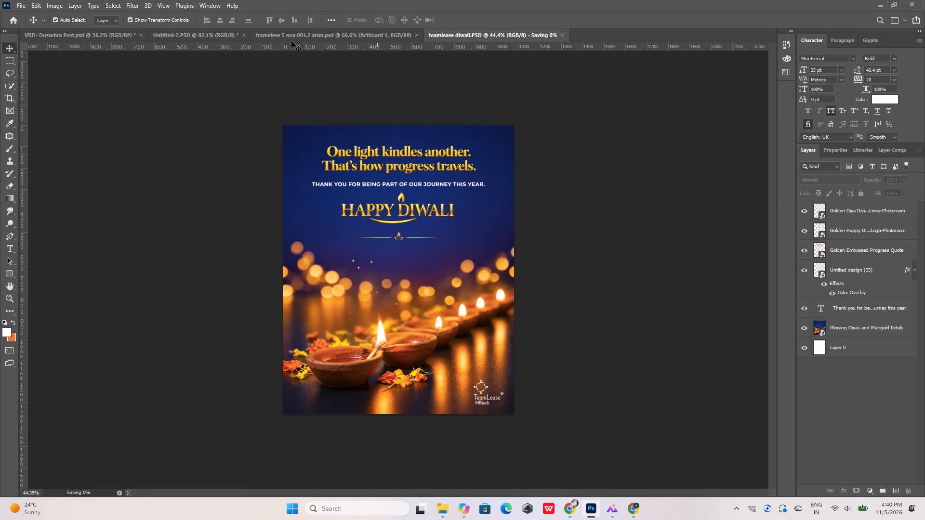
In the tramelese 5 nov 001.2 document, remove the artboard's horizontal guides from the header down to the strip below the 42% statistic.
click(296, 39)
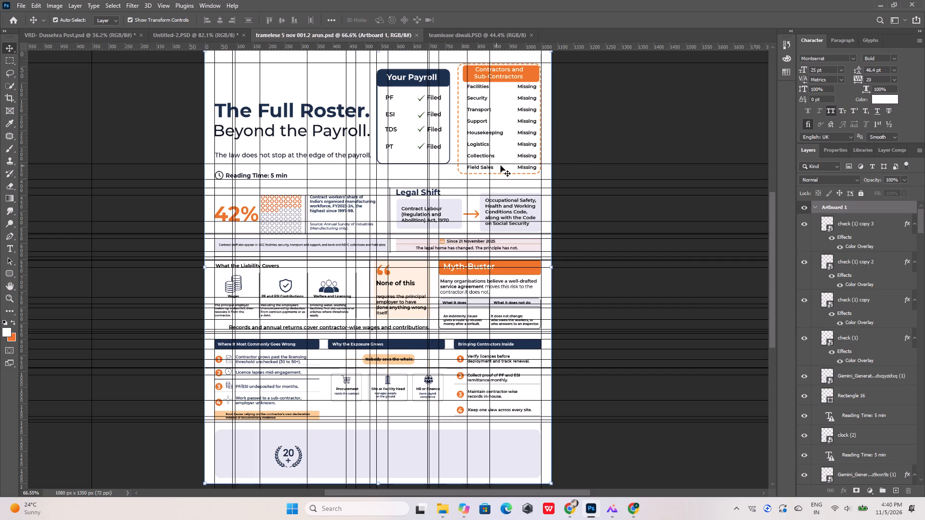
drag(585, 164, 604, 36)
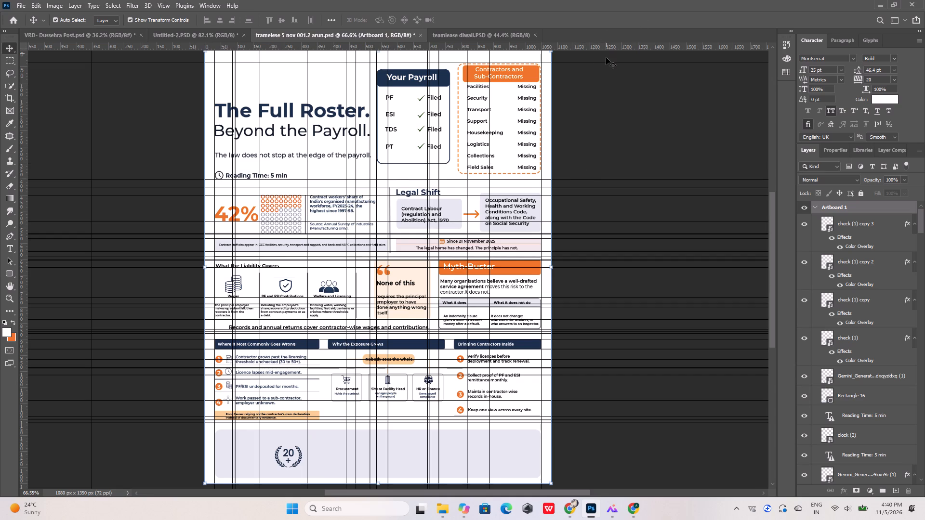
drag(606, 62, 606, 37)
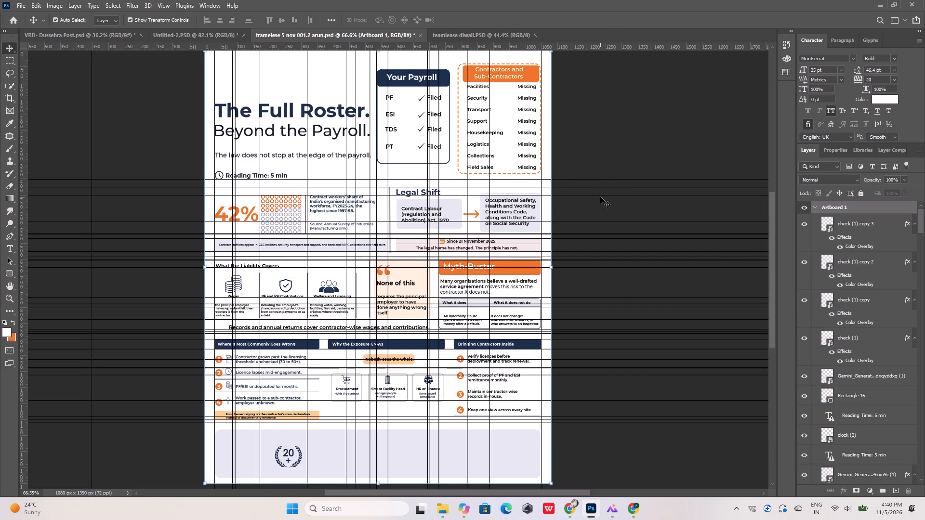
drag(610, 179, 635, 0)
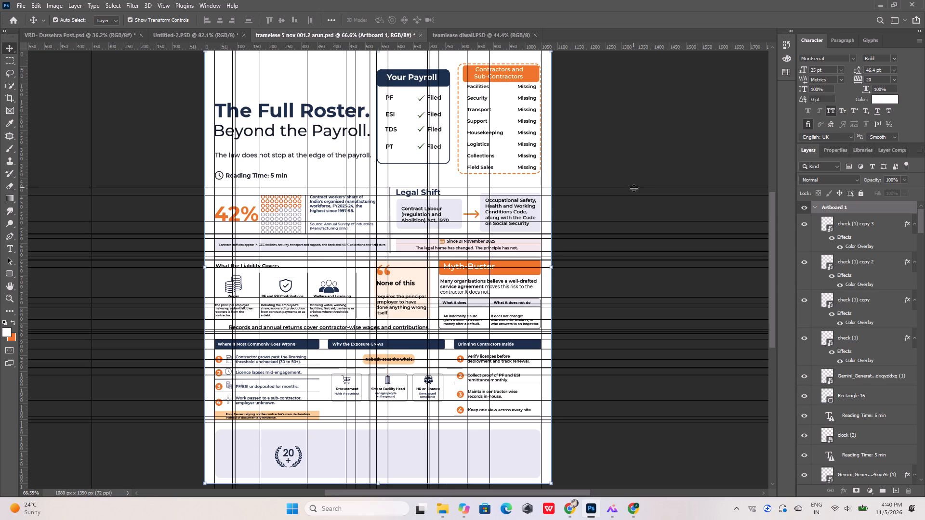
drag(634, 189, 641, 0)
drag(634, 196, 647, 0)
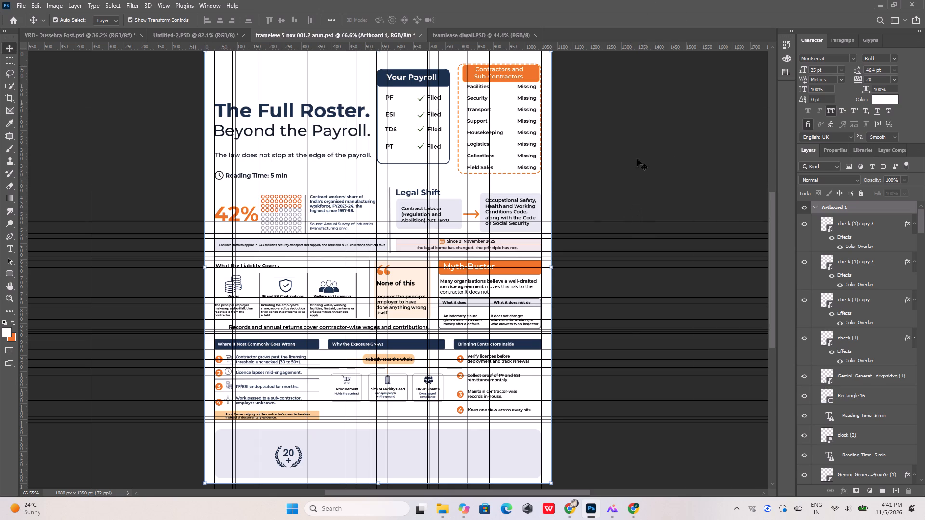
drag(644, 221, 643, 0)
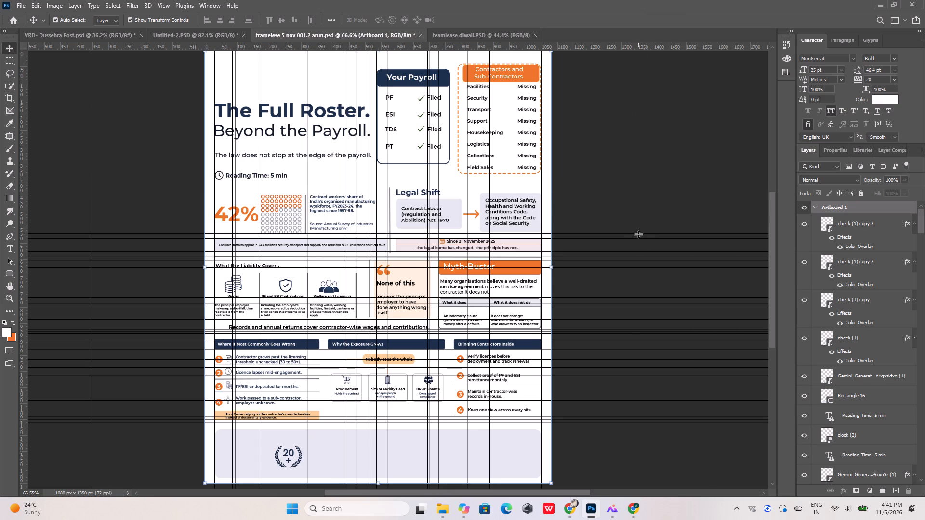
drag(638, 234, 644, 0)
drag(635, 234, 638, 0)
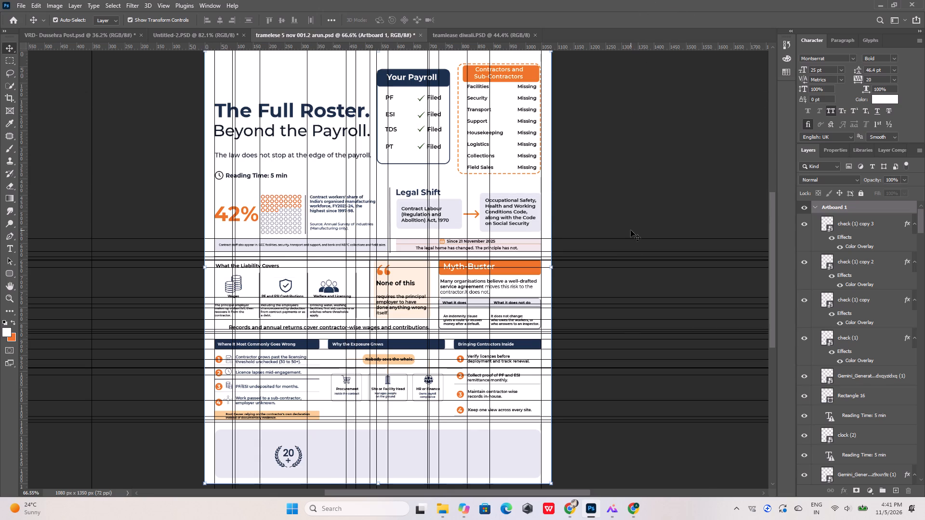
drag(633, 240, 633, 0)
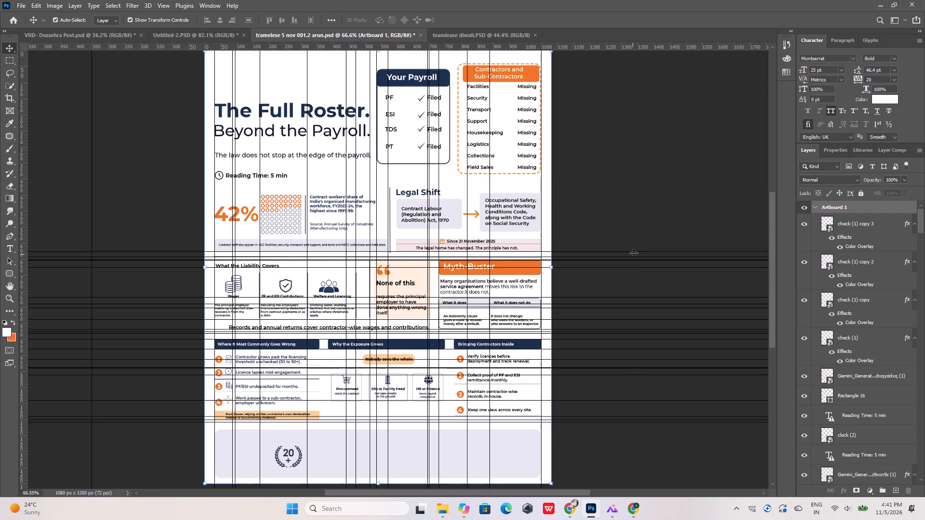
Remove the artboard's horizontal guides running across the What the Liability Covers and Myth-Buster sections, down to their description text.
drag(634, 252, 624, 0)
drag(627, 256, 606, 0)
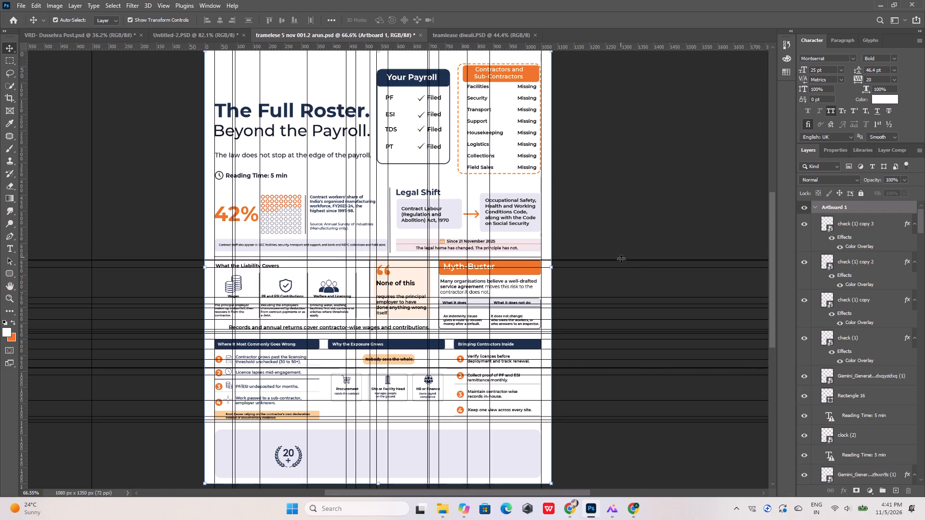
drag(621, 261, 617, 0)
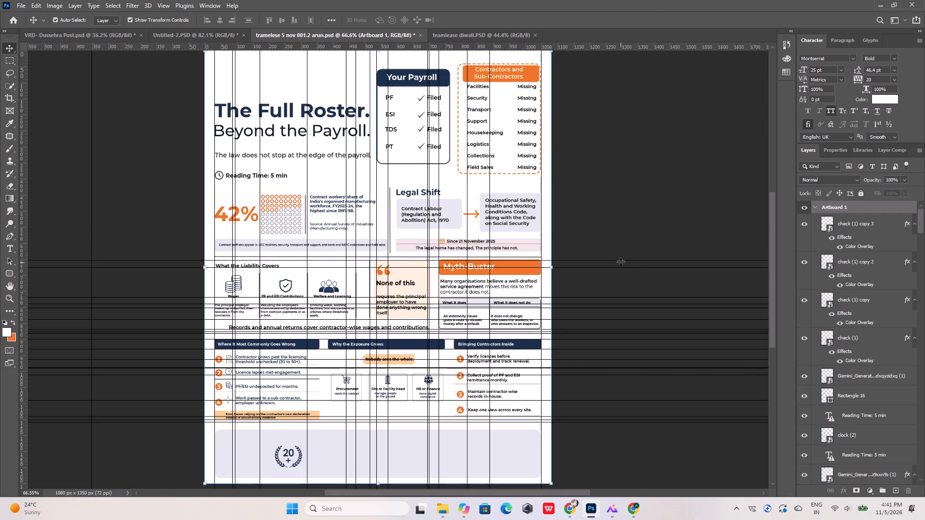
drag(621, 260, 614, 0)
drag(617, 268, 608, 0)
drag(613, 297, 593, 0)
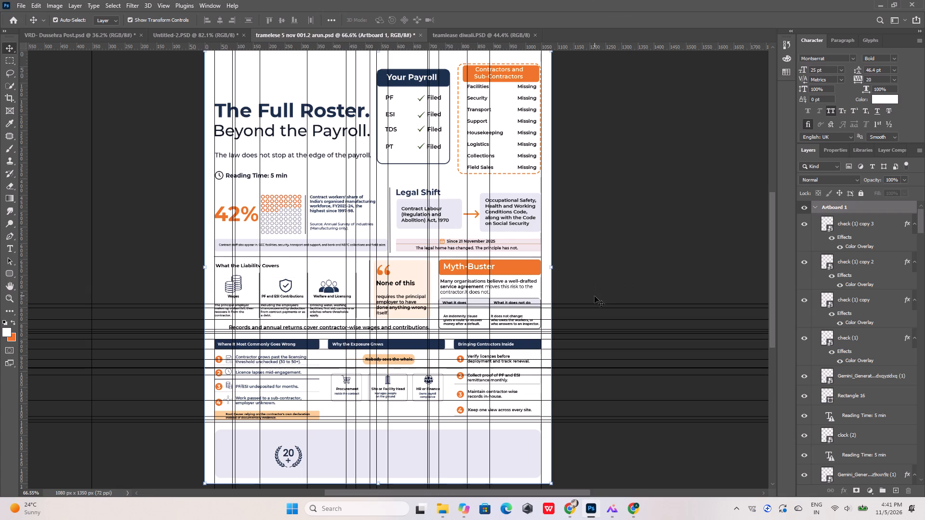
drag(596, 304, 603, 0)
drag(600, 308, 607, 0)
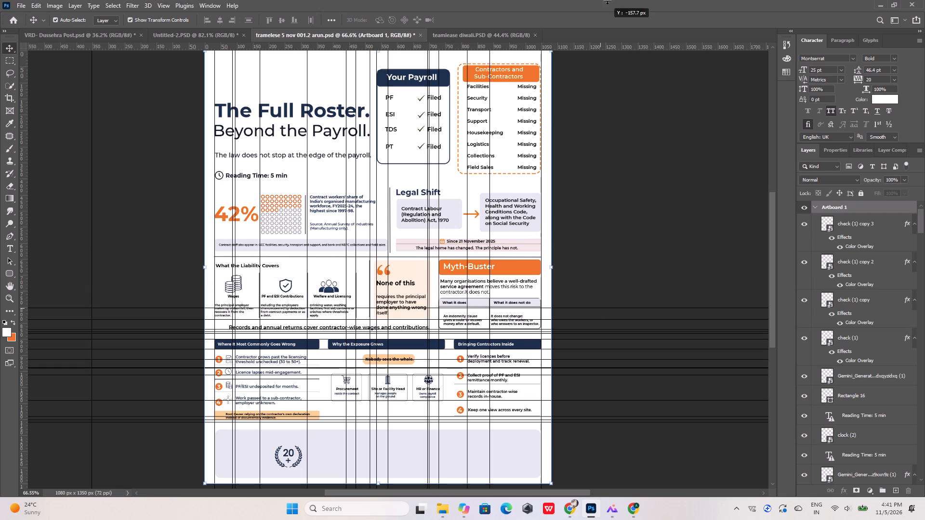
drag(607, 0, 608, 0)
drag(610, 323, 624, 11)
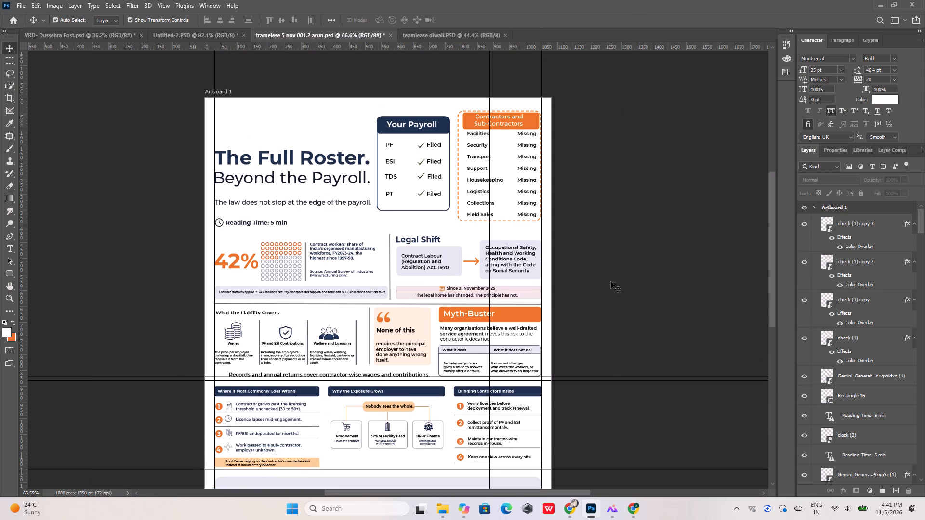
Remove the three horizontal and three vertical canvas guides that remain with the artboard deselected.
drag(608, 377, 595, 0)
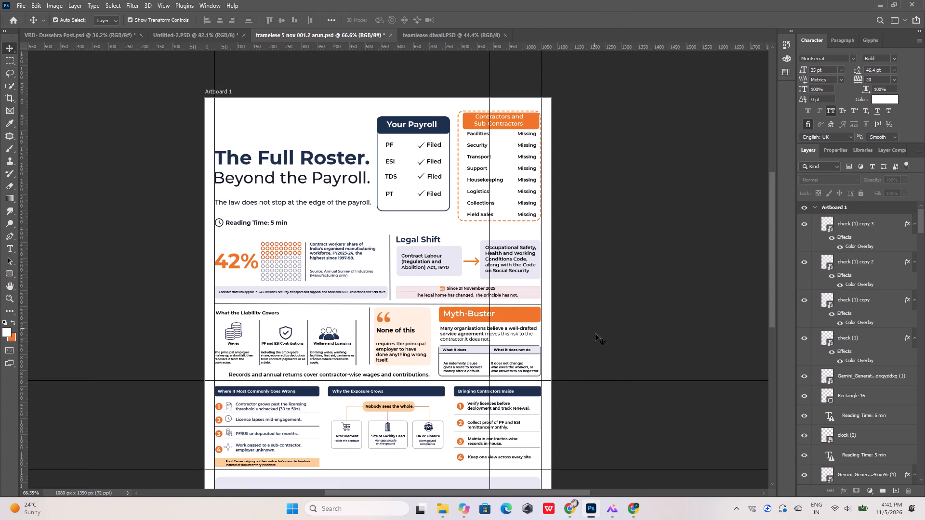
drag(600, 380, 588, 0)
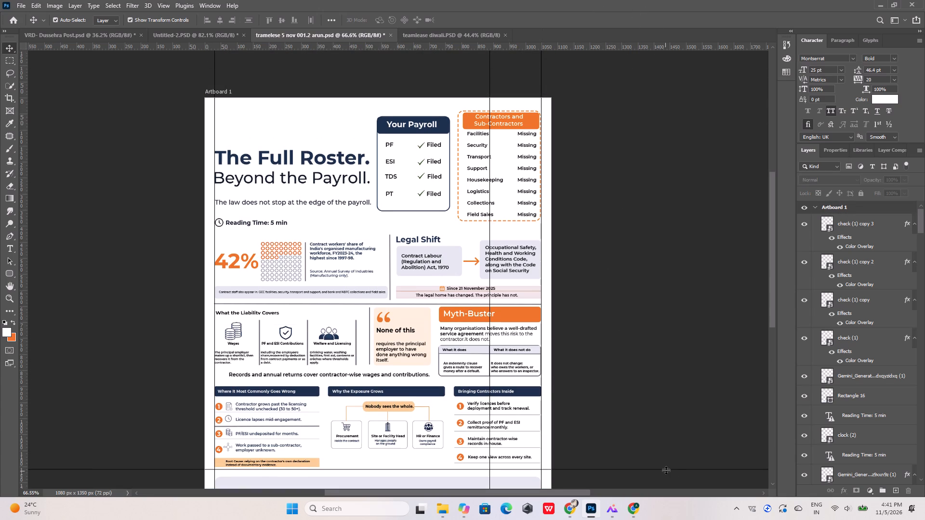
drag(666, 469, 646, 0)
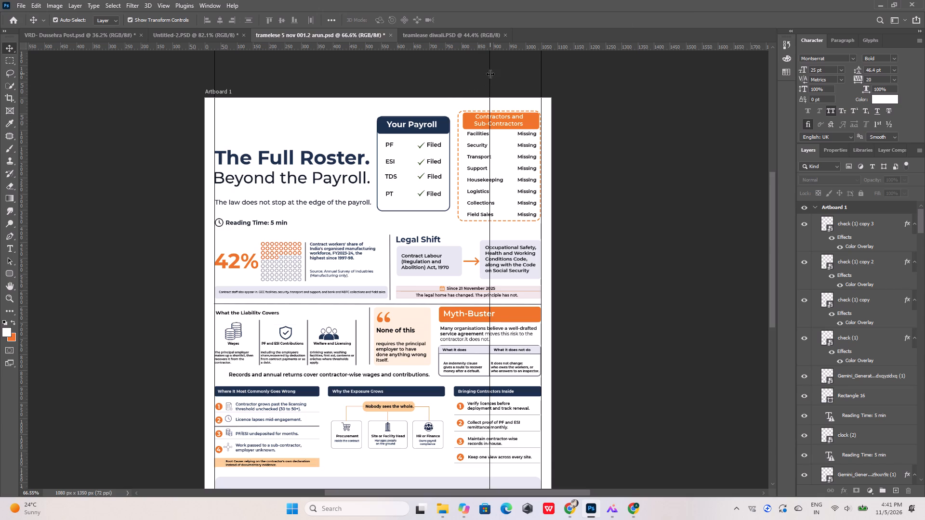
drag(490, 74, 0, 71)
drag(214, 72, 0, 78)
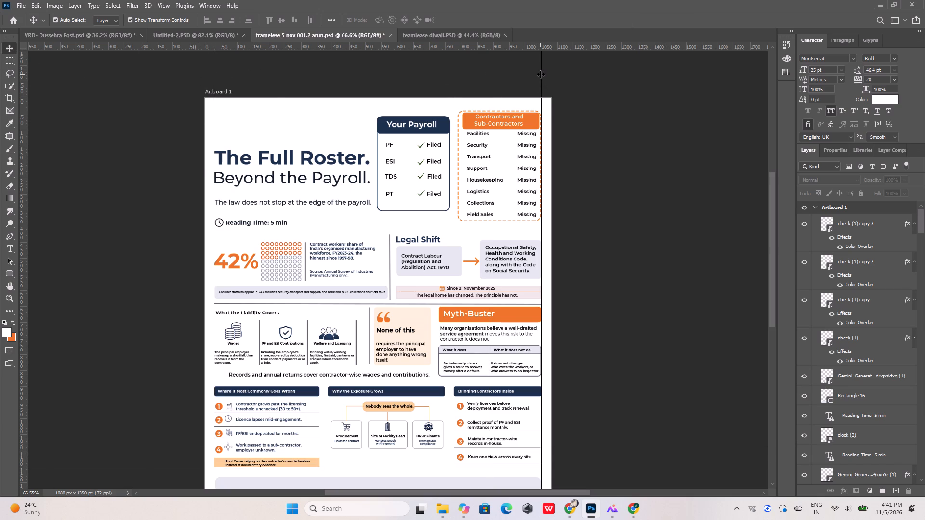
drag(541, 74, 0, 64)
Examine the infographic's layout without guides and select the PF and ESI Contributions heading in the liability section.
scroll(586, 109, down, 9)
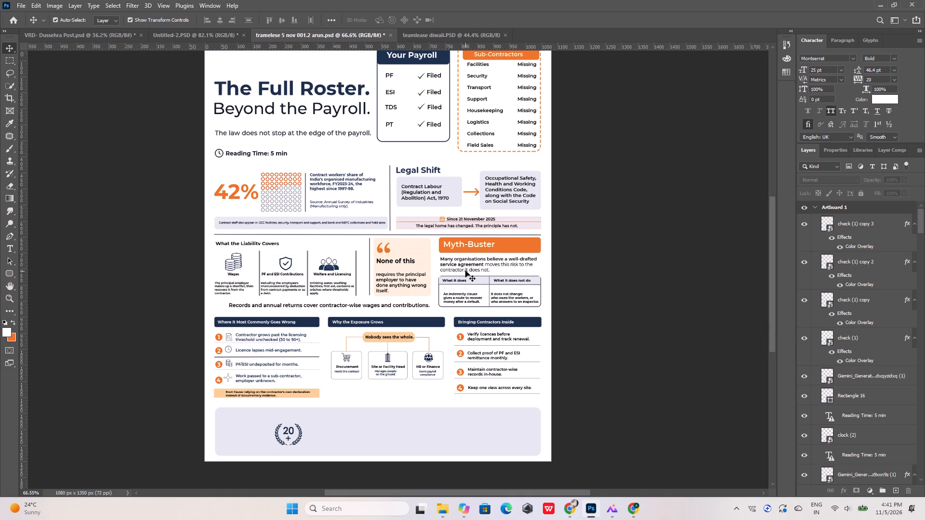
alt+scroll(463, 262, up, 11)
alt+scroll(460, 189, down, 8)
alt+scroll(175, 227, up, 4)
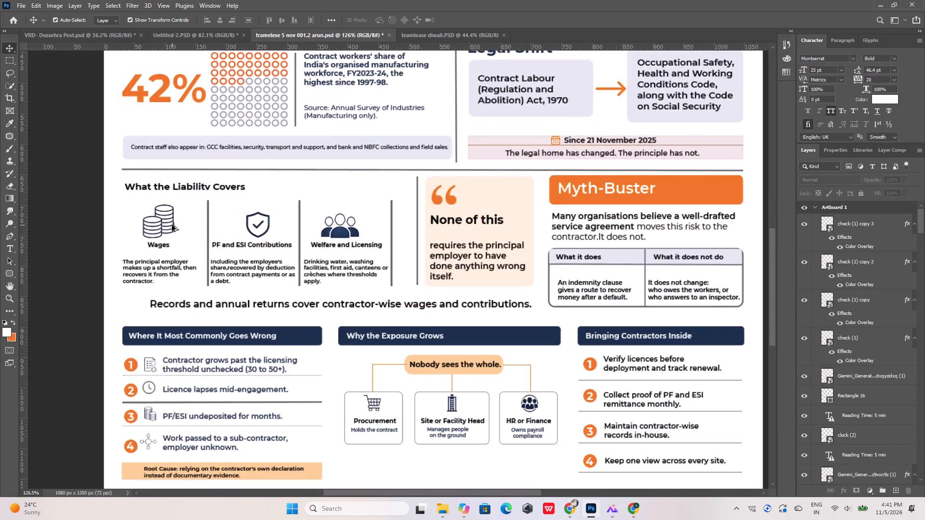
alt+scroll(172, 225, up, 5)
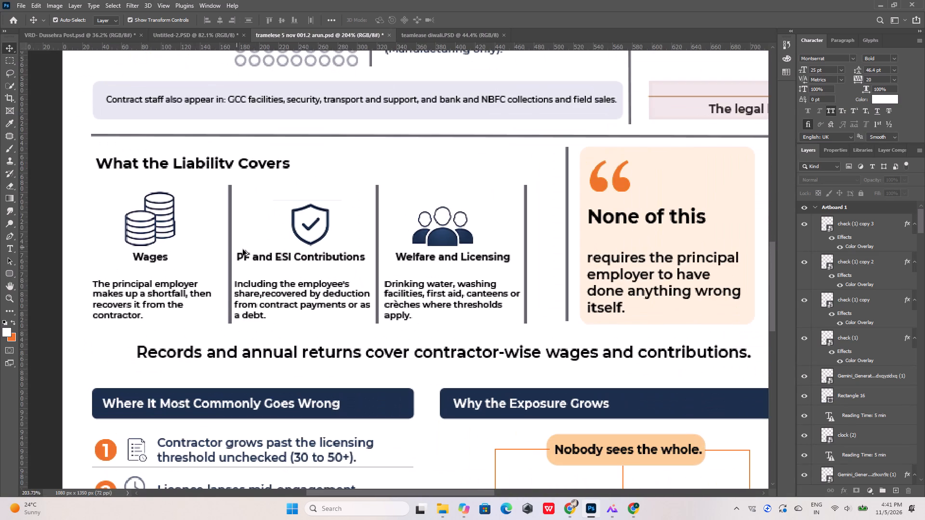
alt+scroll(259, 257, up, 6)
alt+click(262, 256)
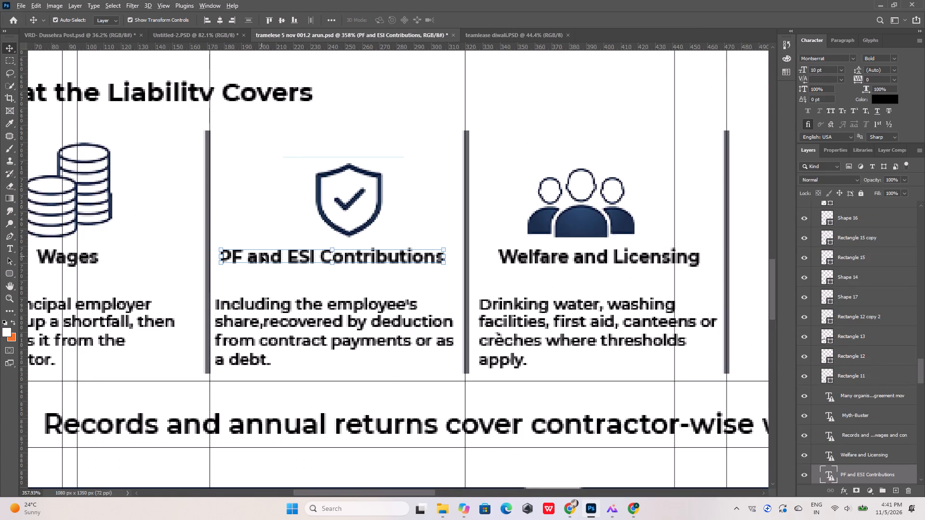
alt+scroll(262, 256, down, 18)
alt+scroll(262, 256, down, 5)
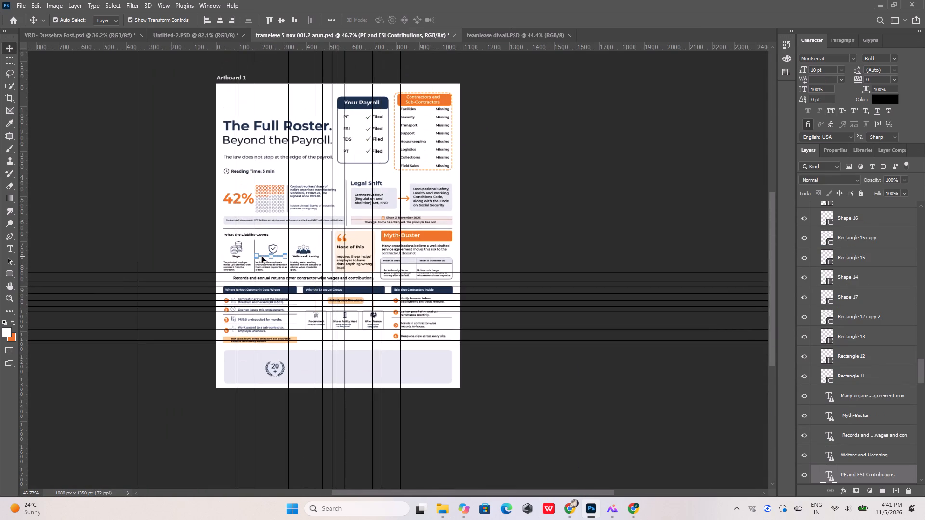
Switch to the Untitled-2.PSD document and examine the What the liability covers section of its second layout.
click(190, 34)
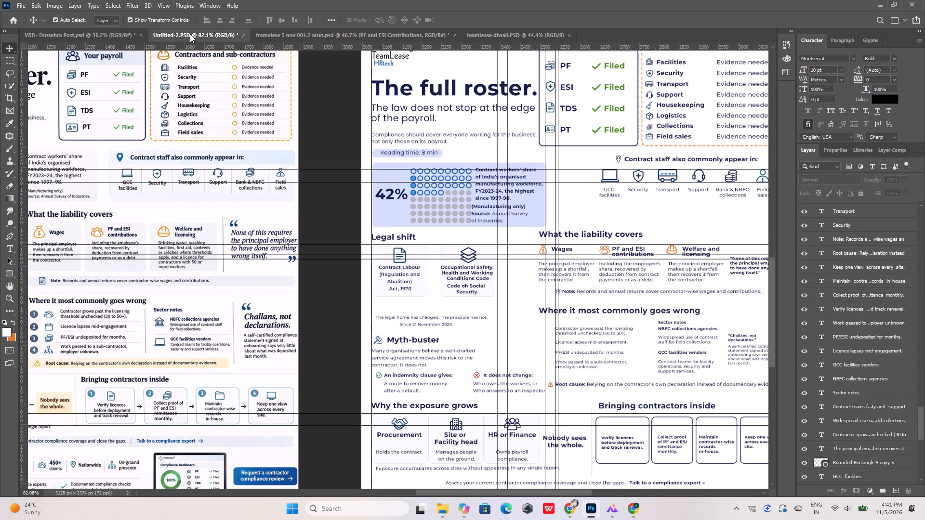
alt+scroll(429, 259, down, 9)
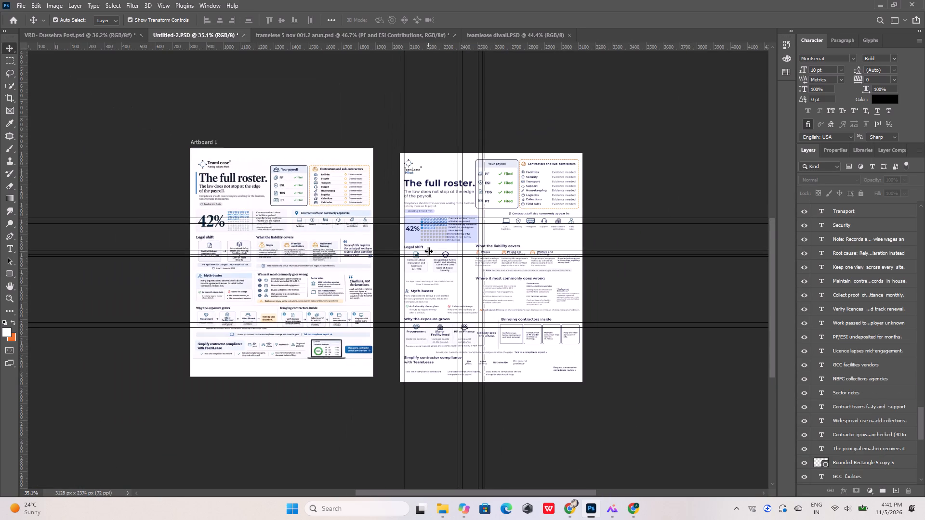
alt+scroll(521, 243, up, 5)
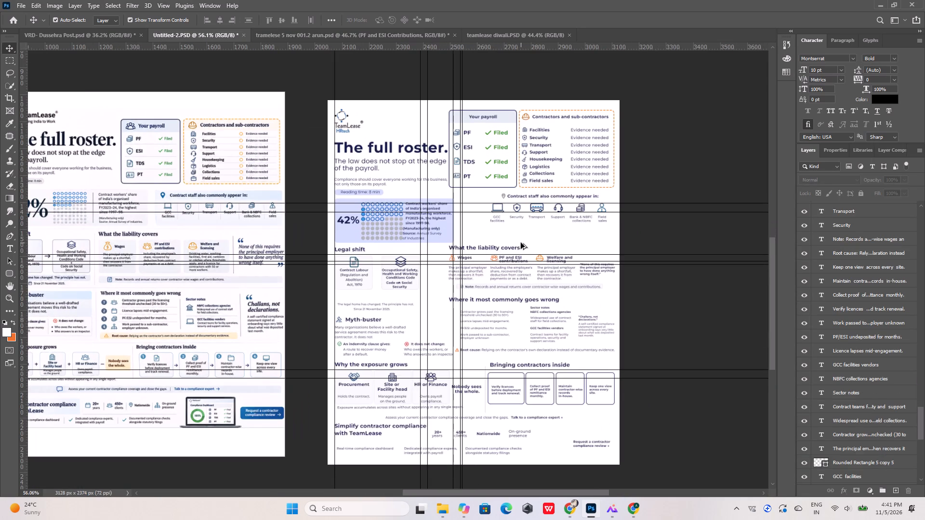
alt+scroll(500, 211, up, 4)
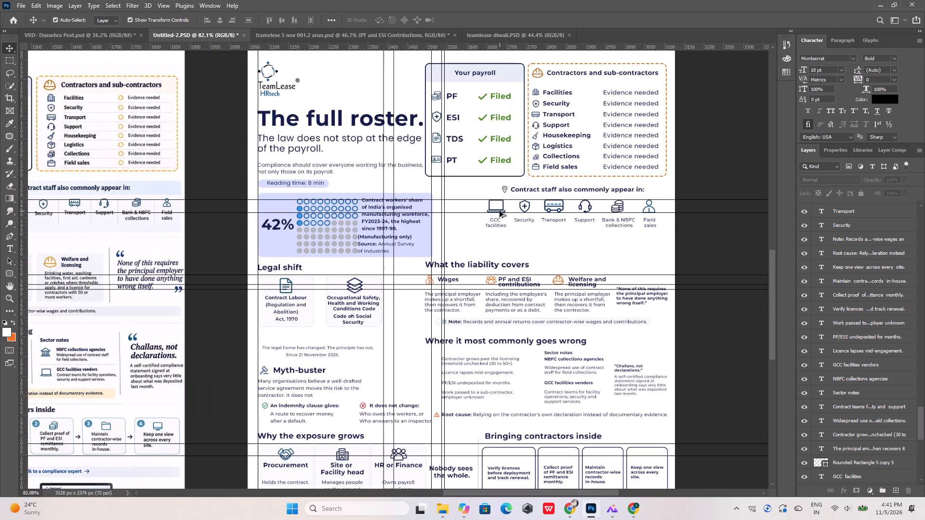
alt+scroll(510, 264, down, 3)
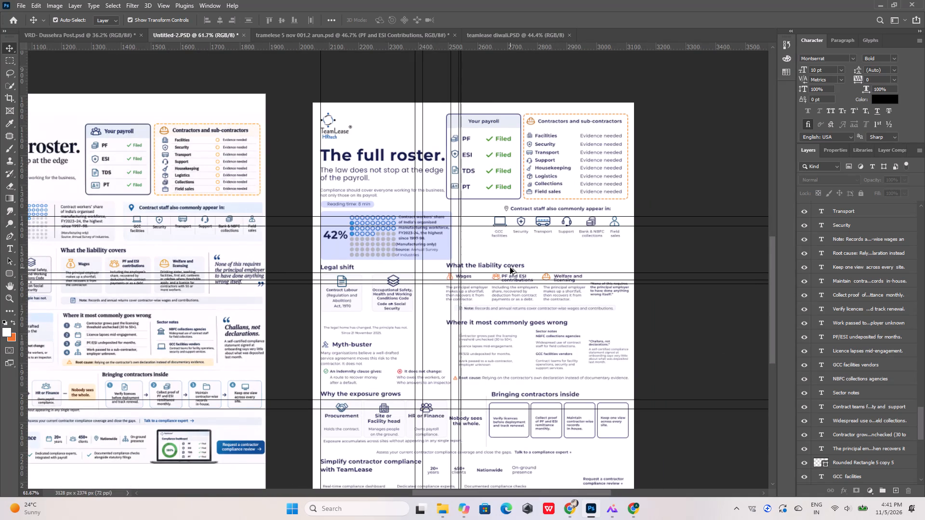
alt+scroll(510, 268, up, 9)
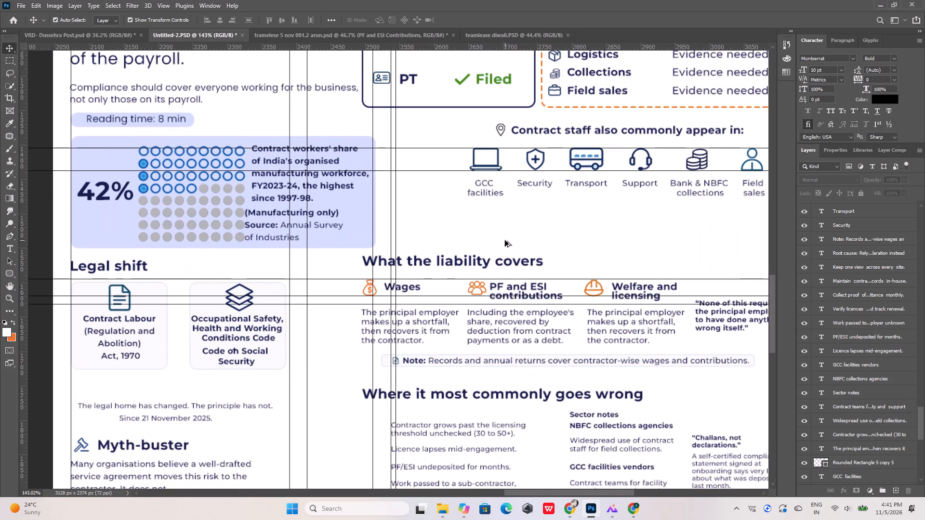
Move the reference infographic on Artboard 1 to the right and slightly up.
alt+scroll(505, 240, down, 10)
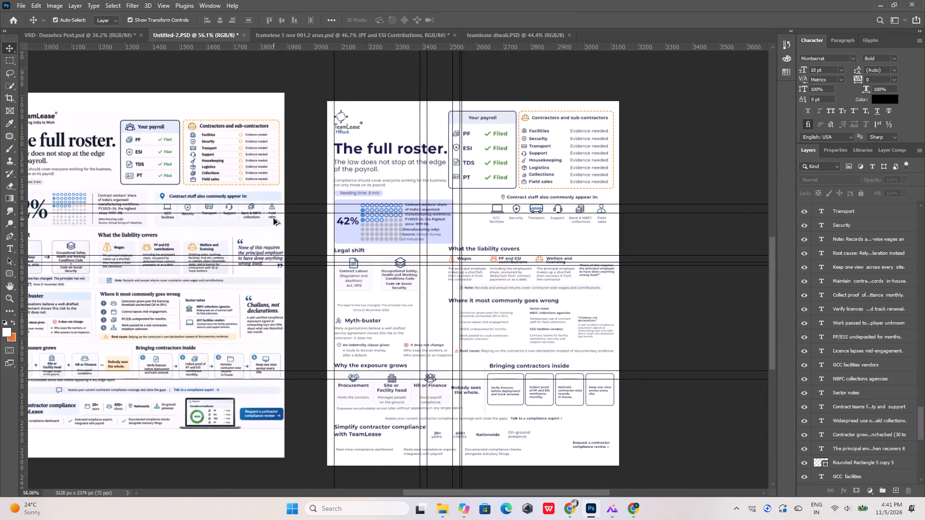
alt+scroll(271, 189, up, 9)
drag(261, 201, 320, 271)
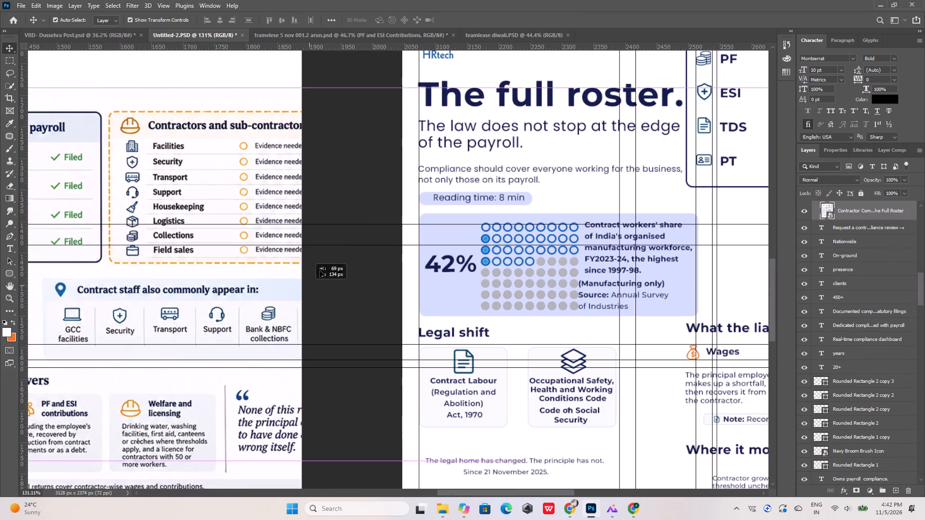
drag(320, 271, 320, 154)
Fill the rounded bar behind the second layout's liability Note with the pale lavender sampled from the reference infographic's note bar.
alt+scroll(259, 207, down, 5)
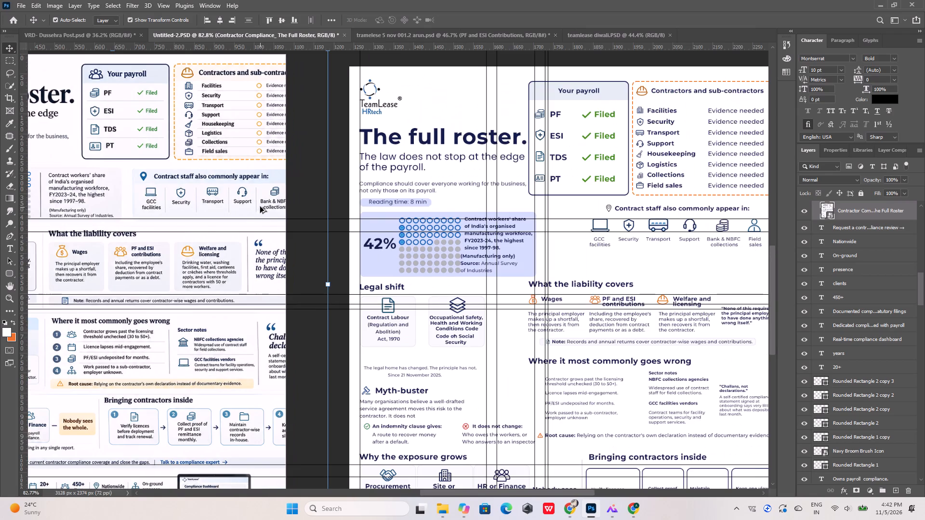
alt+scroll(261, 207, down, 1)
alt+scroll(176, 300, up, 5)
alt+scroll(269, 287, up, 5)
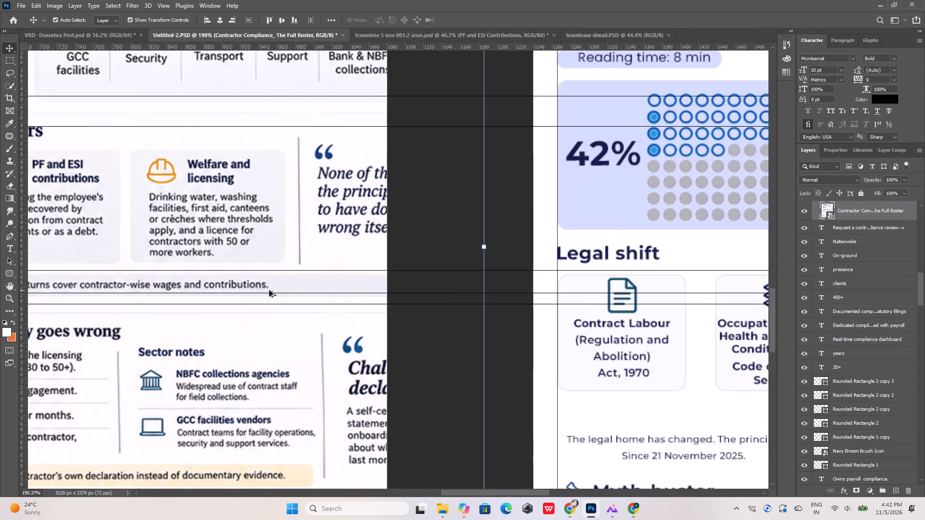
alt+scroll(262, 252, down, 9)
alt+scroll(614, 304, up, 8)
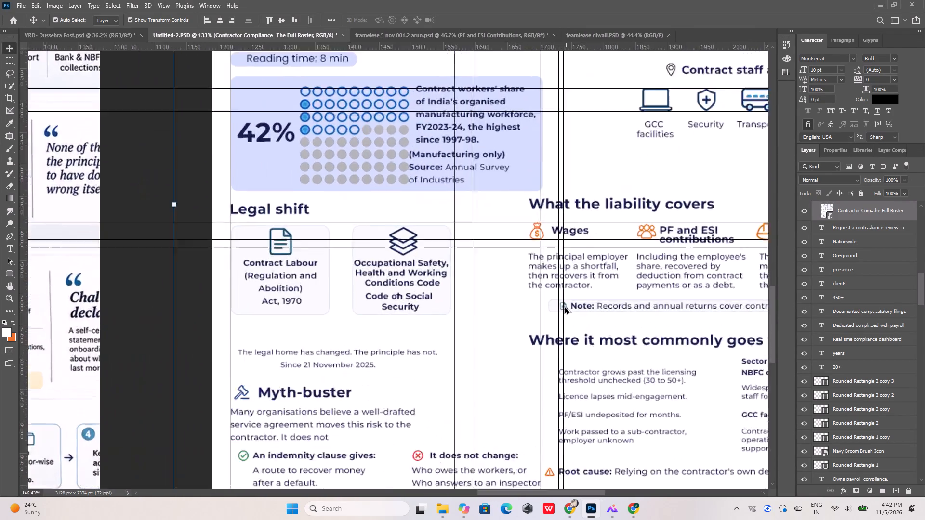
alt+scroll(565, 307, up, 5)
click(548, 308)
alt+scroll(548, 308, down, 12)
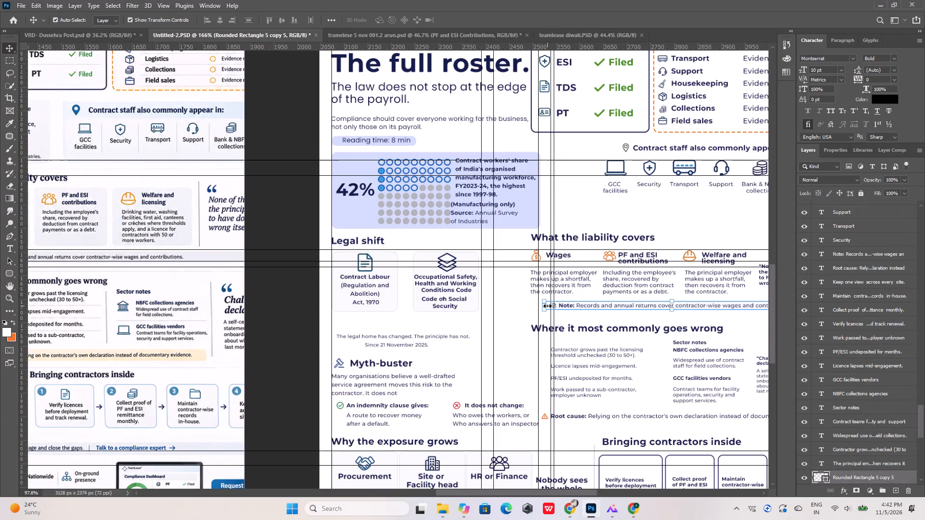
alt+scroll(163, 262, up, 11)
click(10, 274)
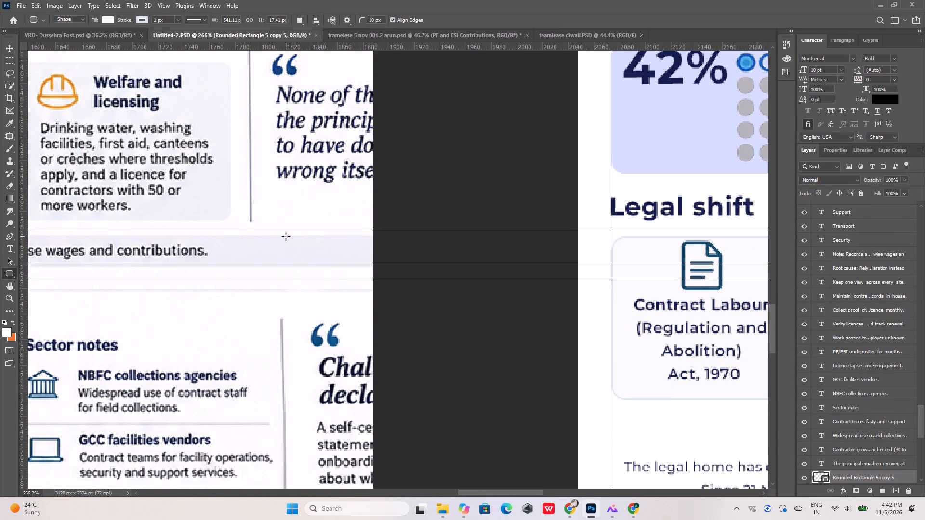
click(108, 20)
click(169, 37)
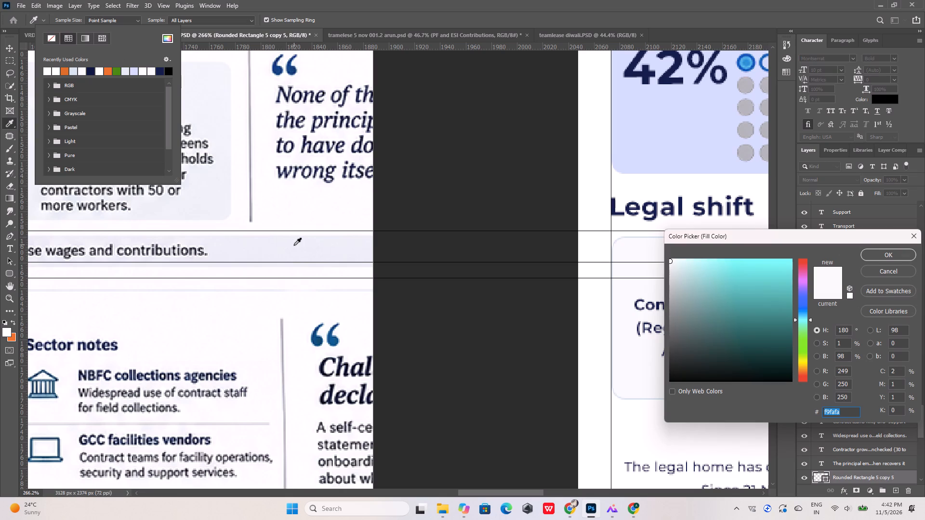
click(294, 245)
click(891, 252)
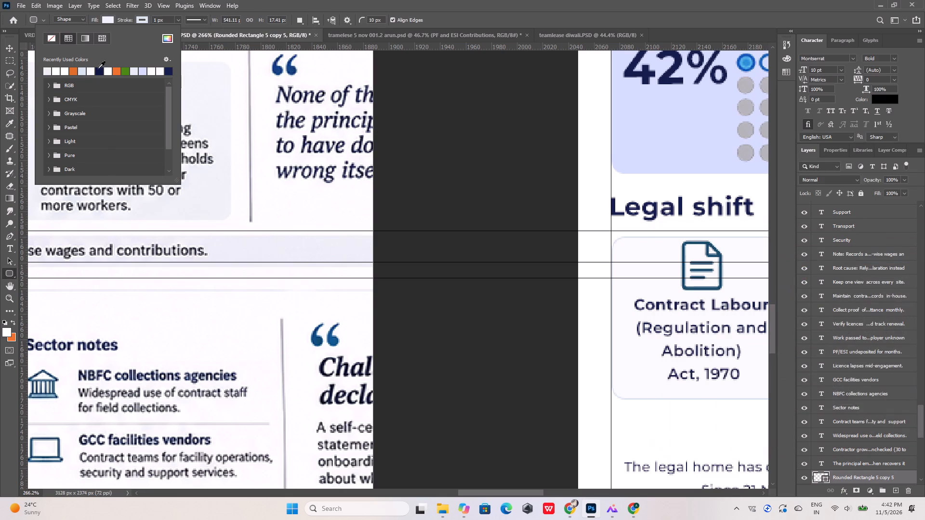
click(6, 51)
click(423, 162)
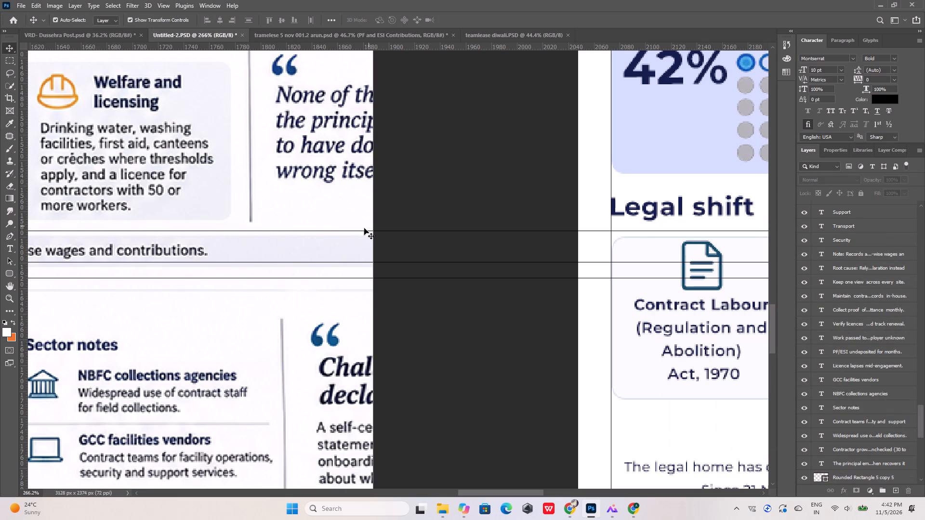
Move the reference infographic left and down so its full content fits inside Artboard 1, and leave it deselected.
alt+scroll(335, 216, down, 17)
alt+scroll(559, 231, up, 10)
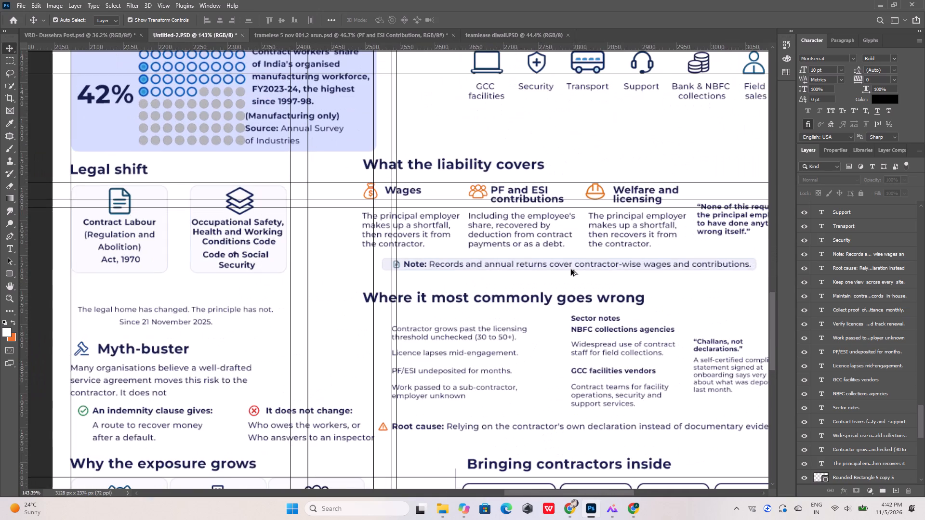
alt+scroll(571, 269, down, 10)
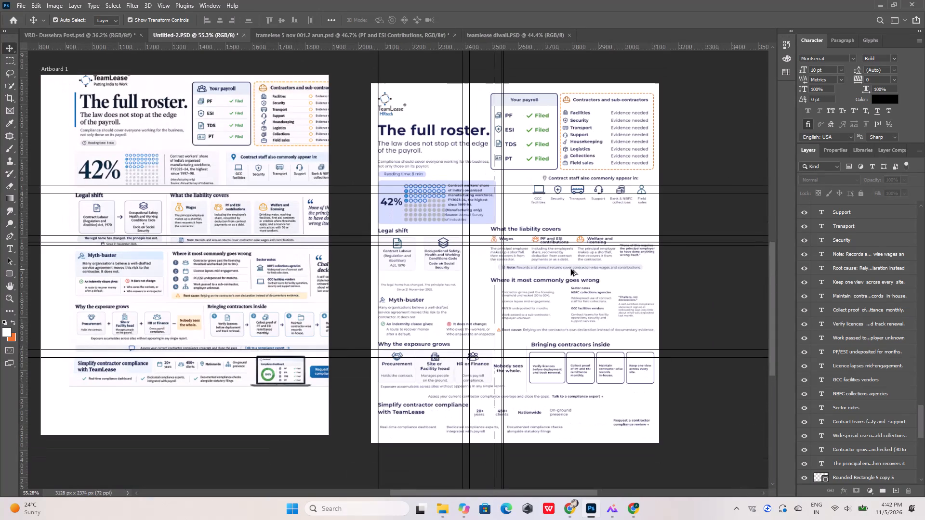
click(231, 206)
drag(227, 213, 197, 232)
click(347, 100)
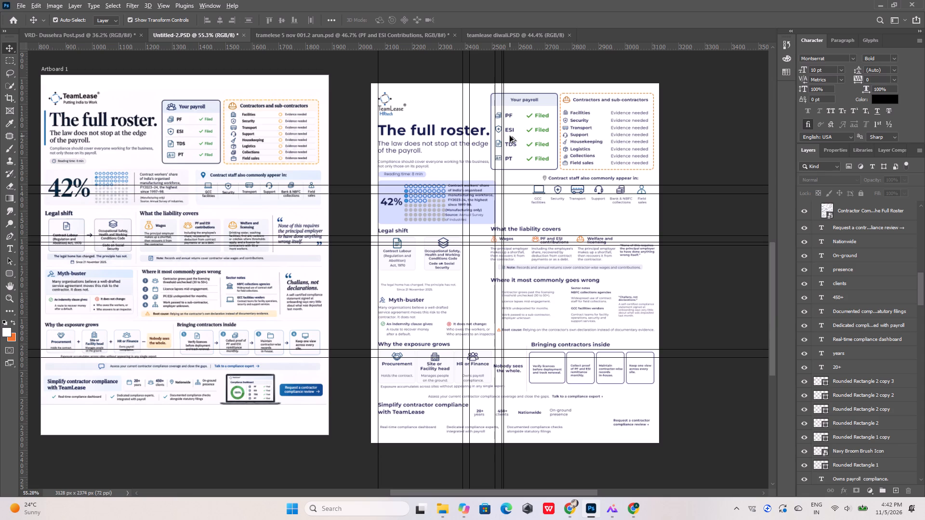
Set the GCC facilities and Security labels under Contract staff also commonly appear in to Montserrat Bold.
alt+scroll(215, 185, up, 11)
alt+scroll(211, 189, down, 11)
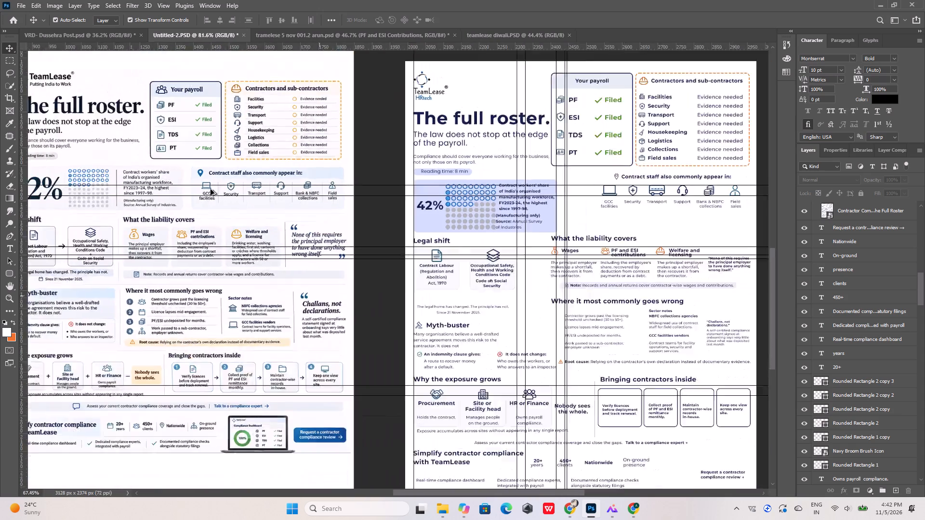
alt+scroll(551, 175, up, 15)
double_click(531, 200)
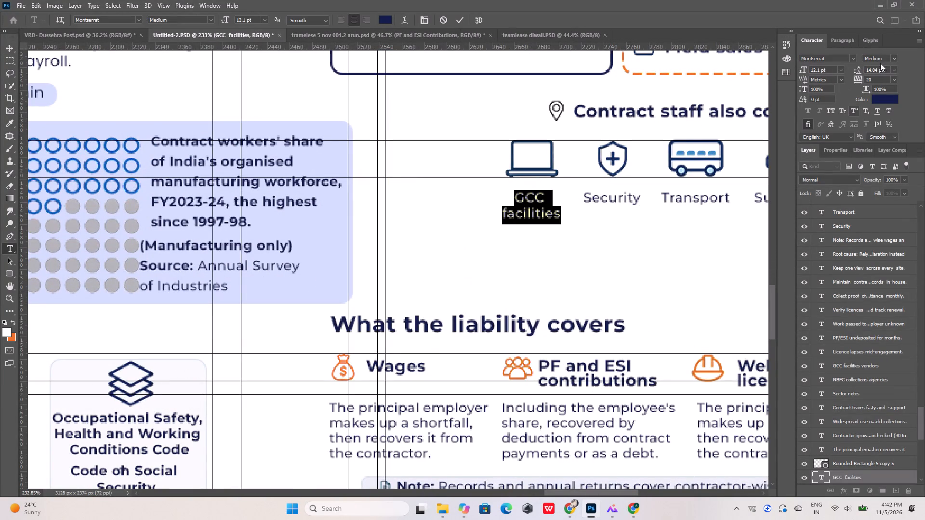
click(894, 56)
click(868, 115)
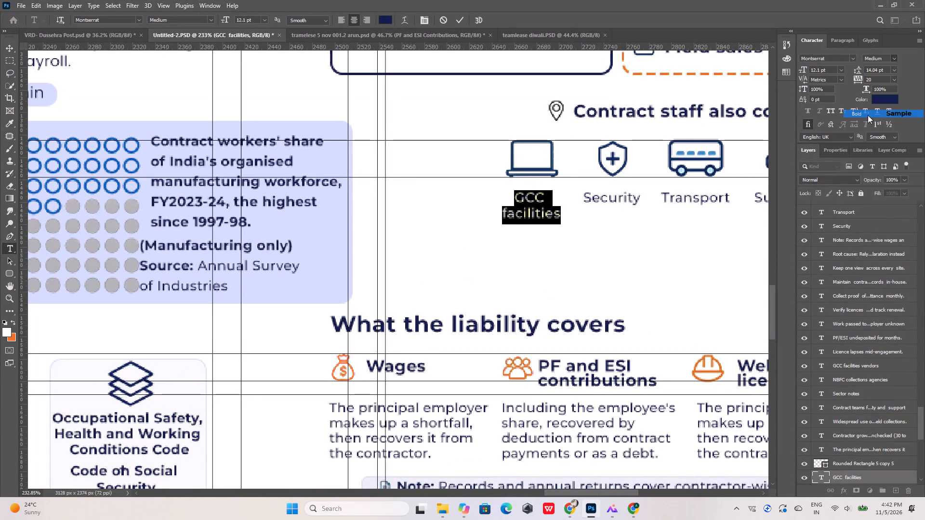
click(614, 199)
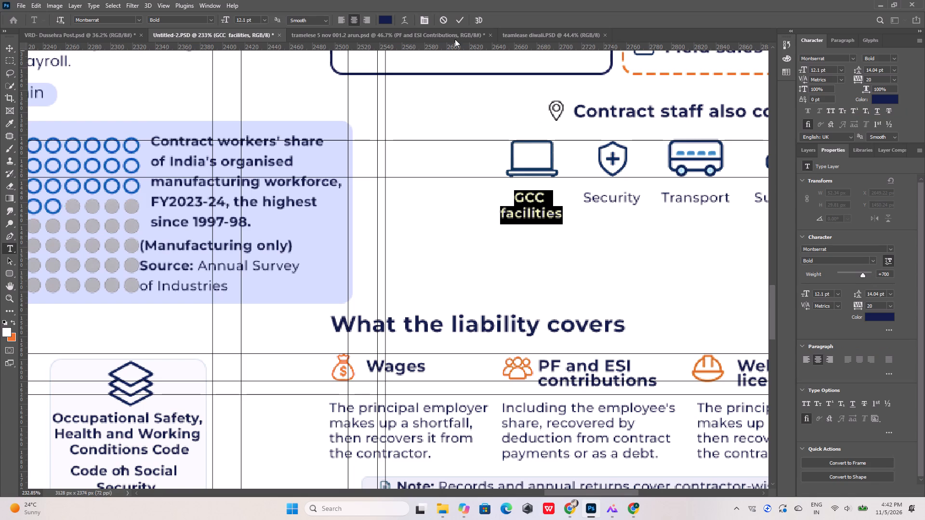
click(459, 19)
double_click(601, 202)
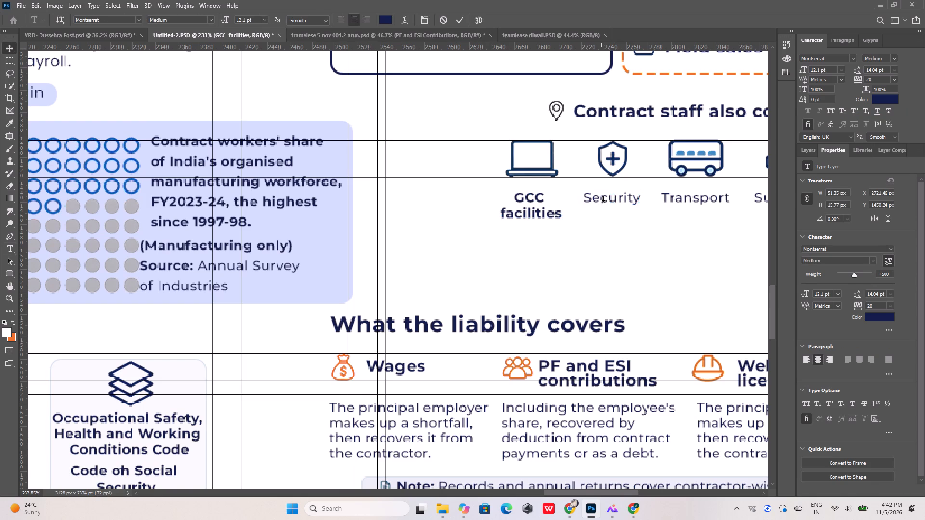
click(894, 60)
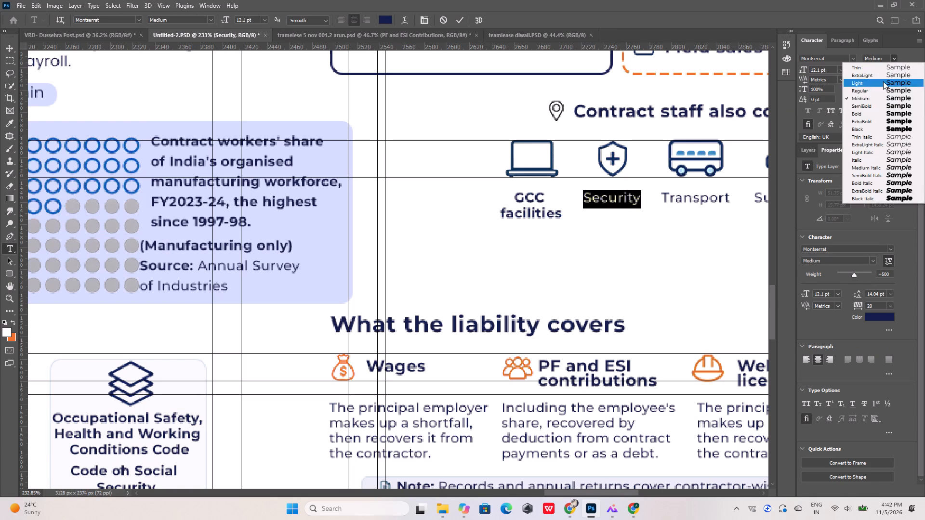
click(866, 112)
click(457, 18)
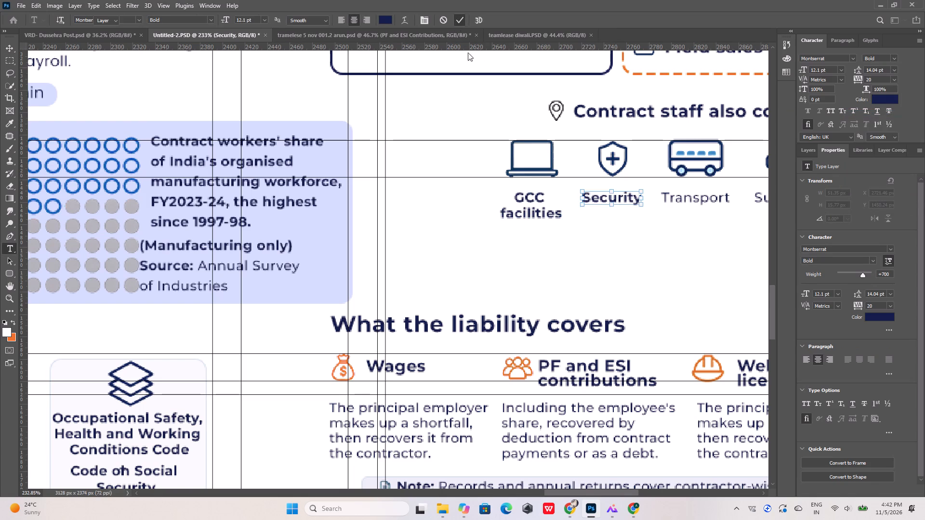
Set the Transport and Support labels in the contract staff row to Montserrat Bold.
alt+scroll(238, 162, down, 12)
alt+scroll(361, 163, up, 10)
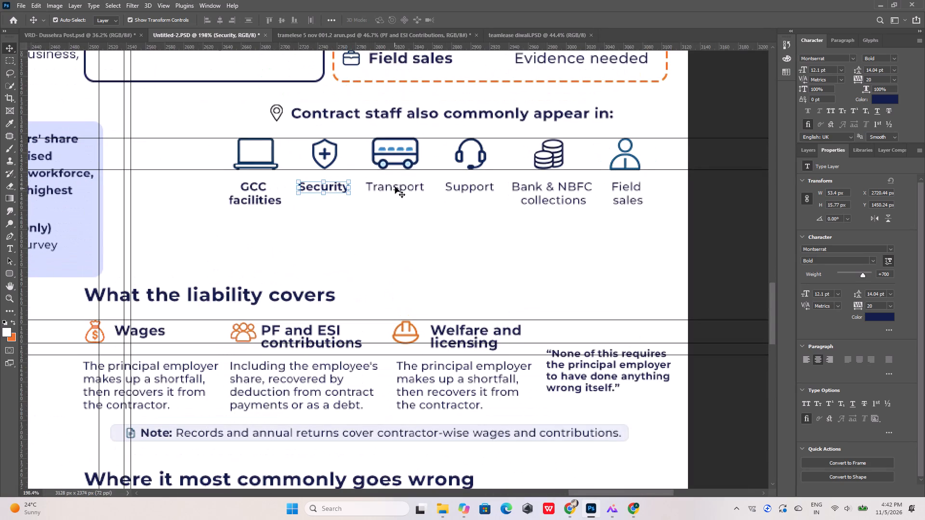
double_click(395, 186)
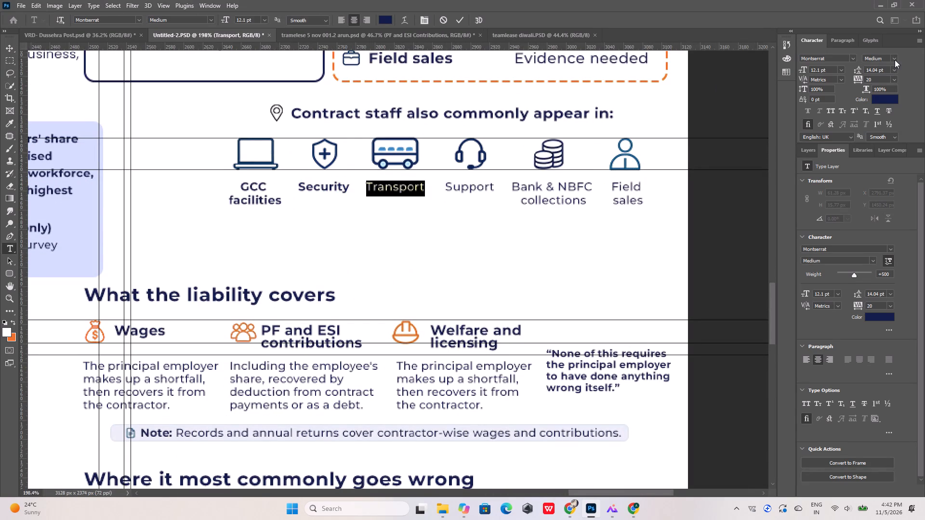
click(895, 59)
click(860, 112)
click(456, 14)
double_click(453, 186)
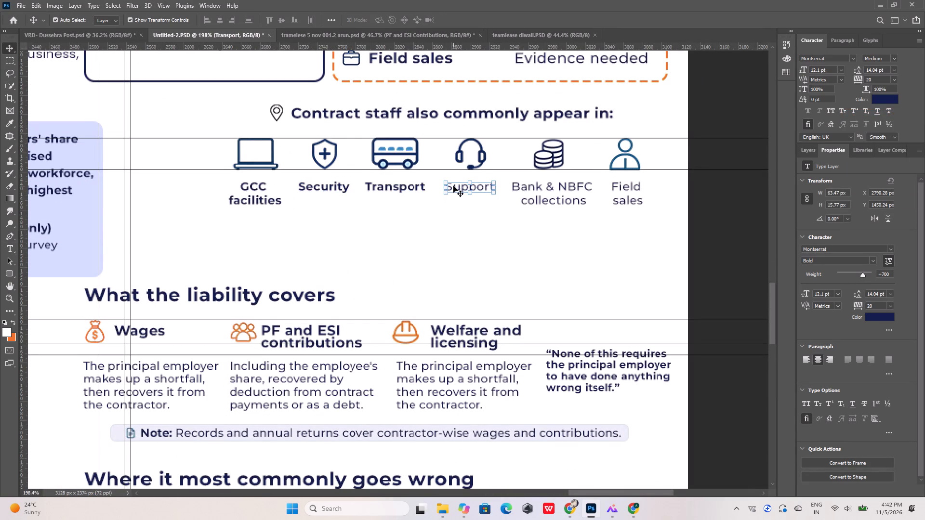
click(893, 58)
click(859, 114)
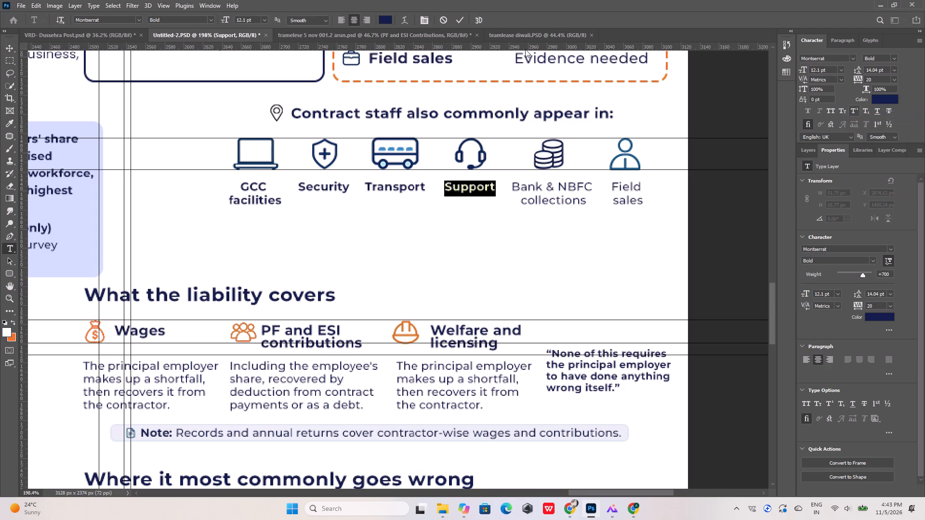
click(461, 20)
Set the Bank & NBFC collections and Field sales labels in the contract staff row to Montserrat Bold.
double_click(541, 187)
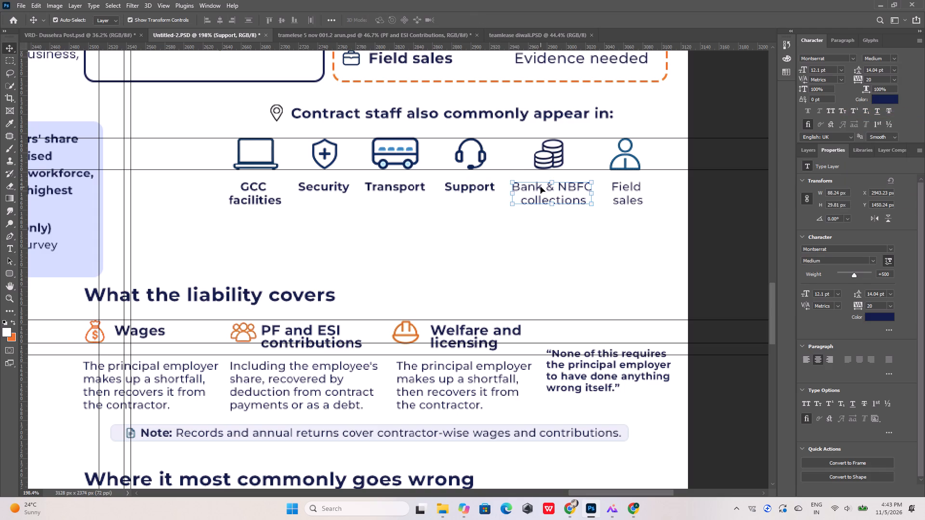
click(894, 56)
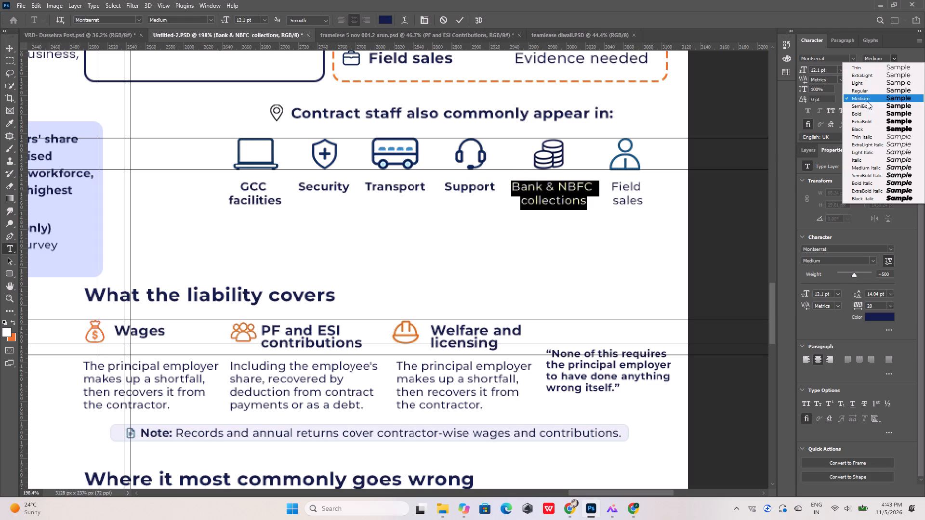
click(862, 113)
click(460, 23)
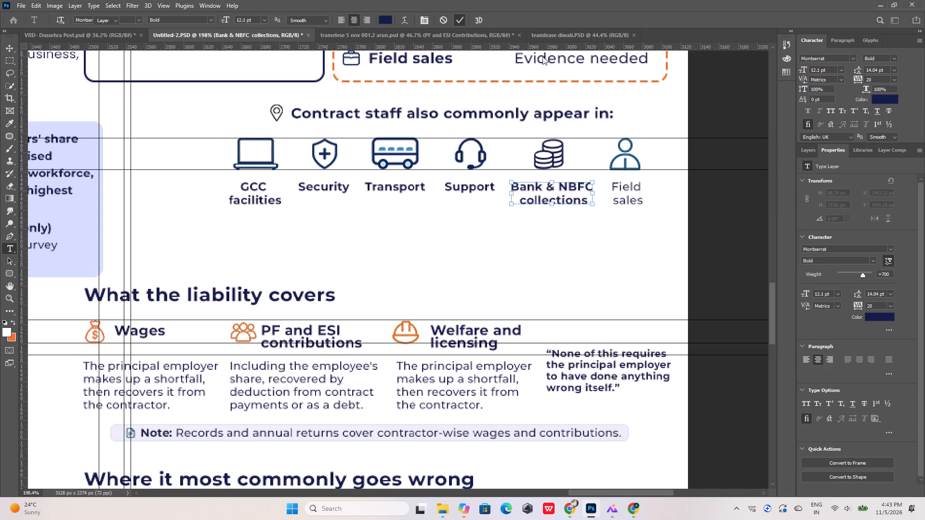
double_click(624, 187)
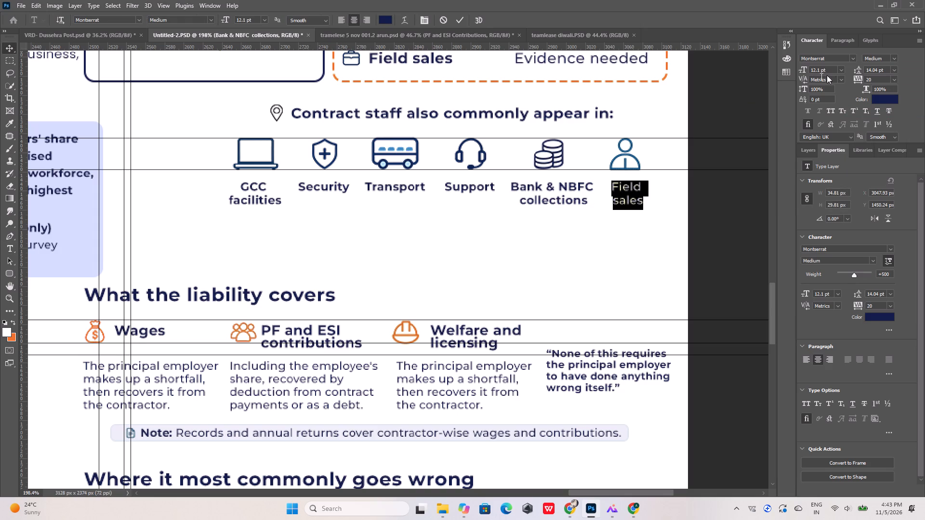
click(895, 56)
click(861, 113)
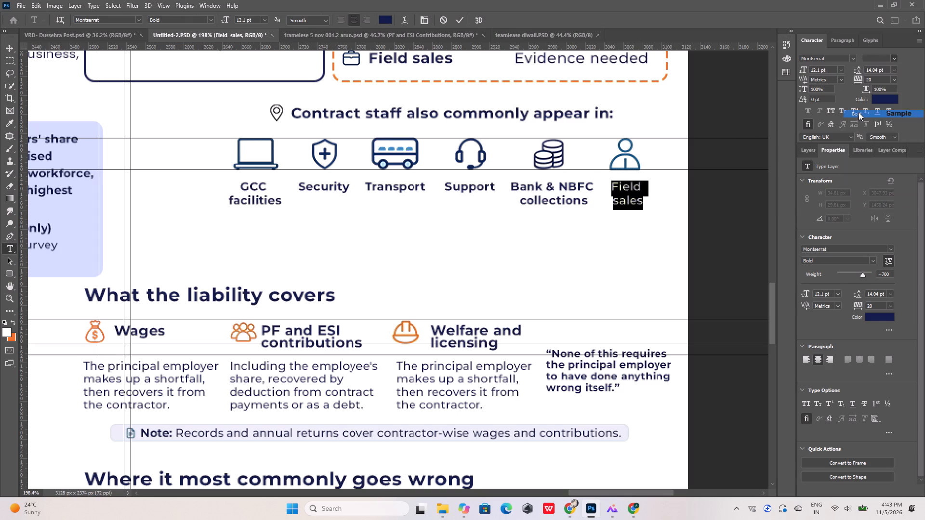
click(728, 132)
click(634, 156)
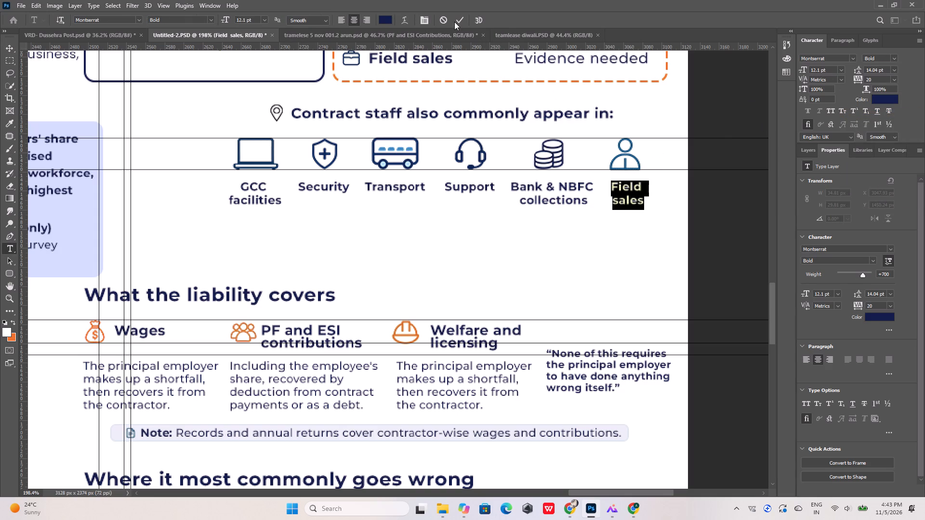
click(457, 18)
Nudge the profile icon above the Field sales label 3 px to the right and deselect it.
click(630, 154)
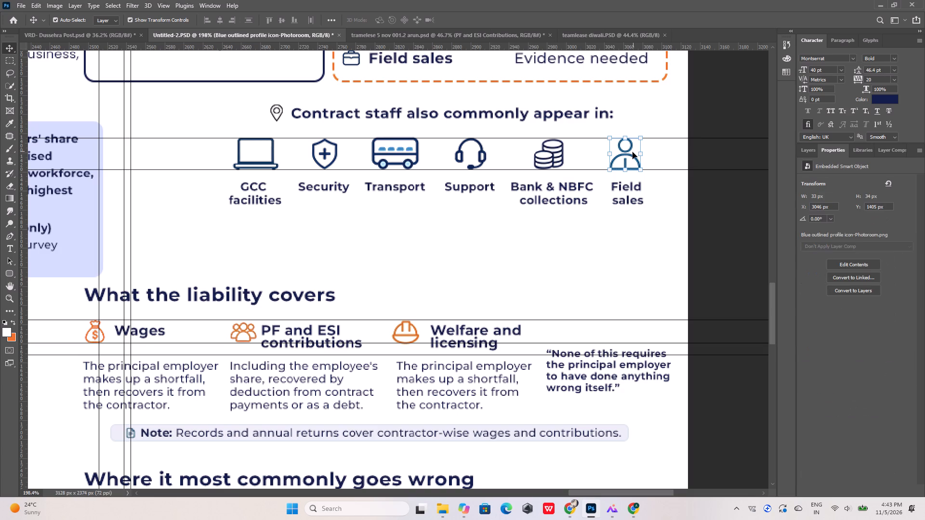
key(Right)
key(Right)
key(Right)
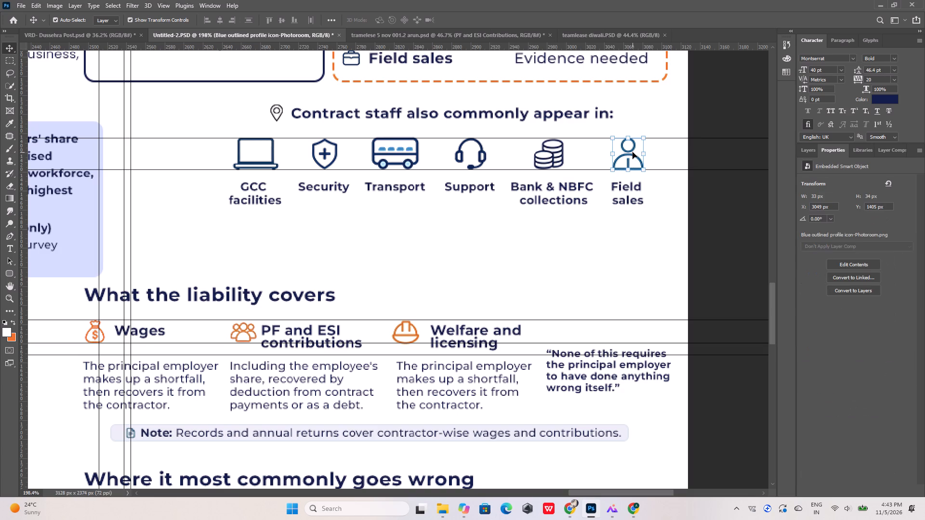
click(576, 241)
alt+scroll(568, 227, down, 11)
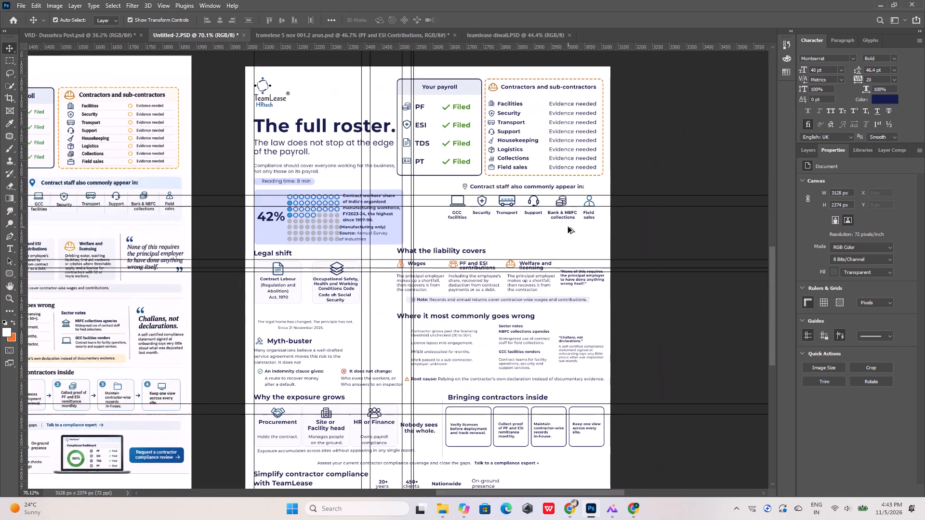
Move the Contract staff also commonly appear in heading, icons and labels together down 30 px in the second layout.
alt+scroll(568, 227, down, 4)
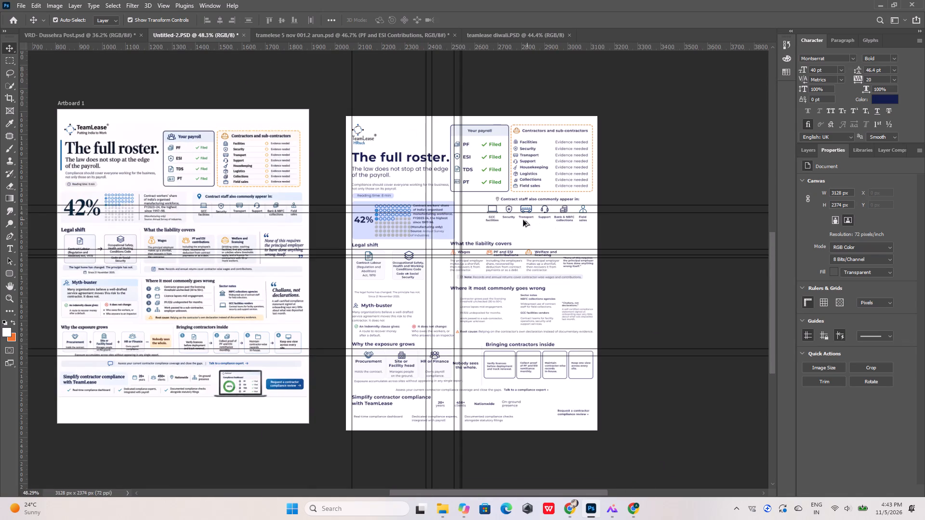
alt+scroll(143, 198, up, 11)
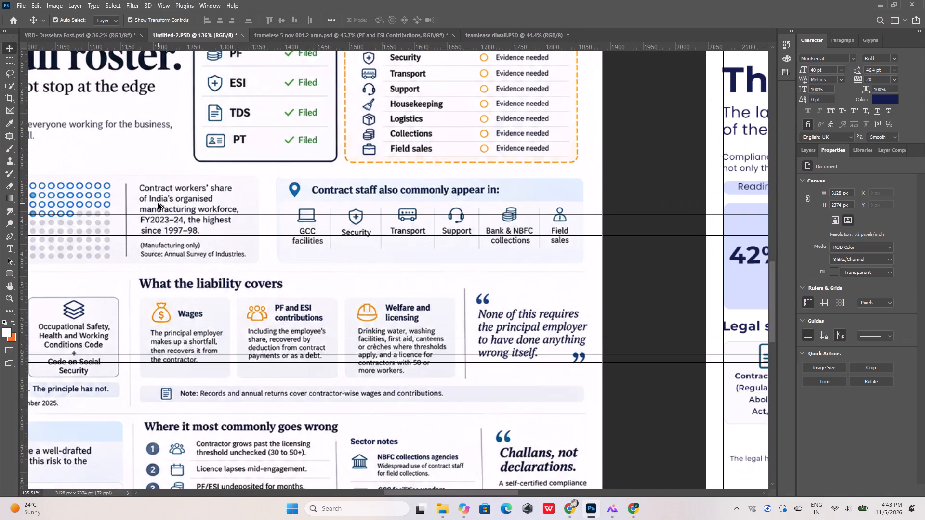
alt+scroll(158, 202, down, 8)
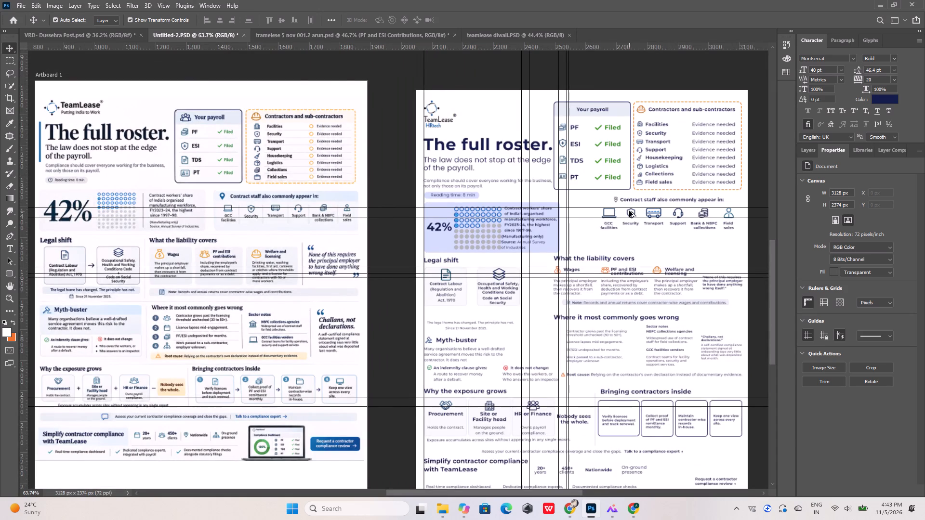
alt+scroll(629, 211, up, 4)
alt+scroll(507, 180, down, 3)
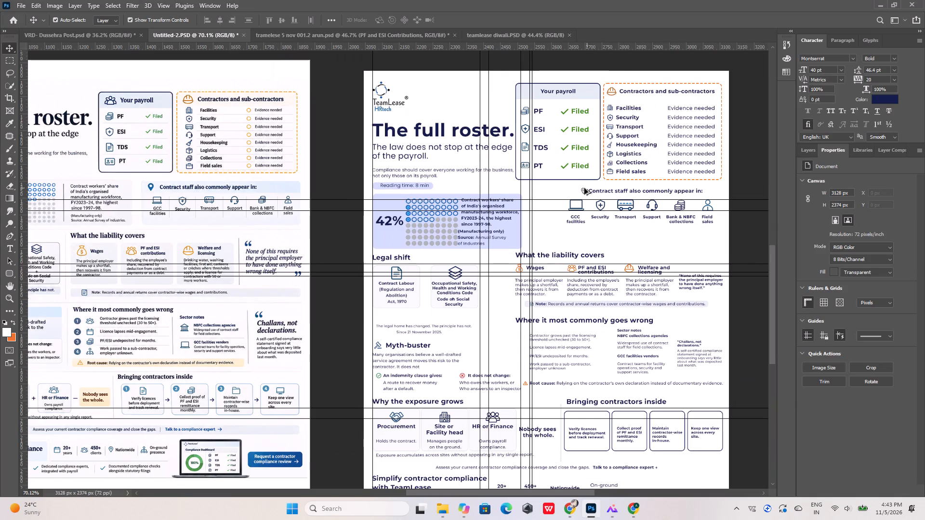
drag(558, 184, 714, 227)
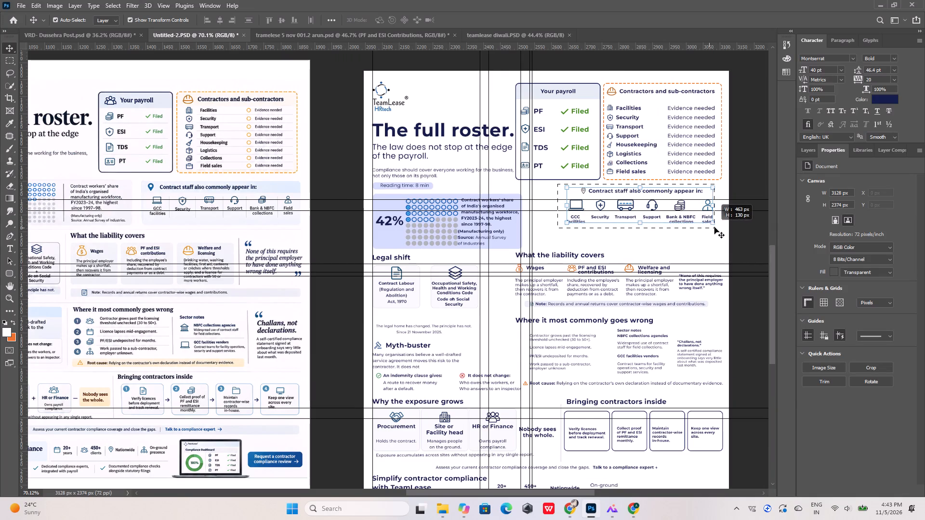
drag(714, 227, 715, 227)
key(shift+Down)
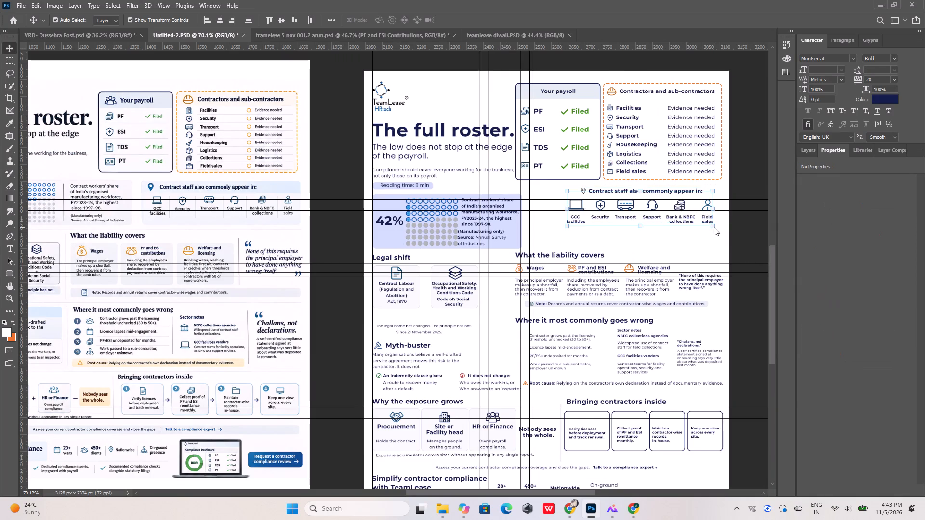
key(shift+Down)
key(shift+Down)
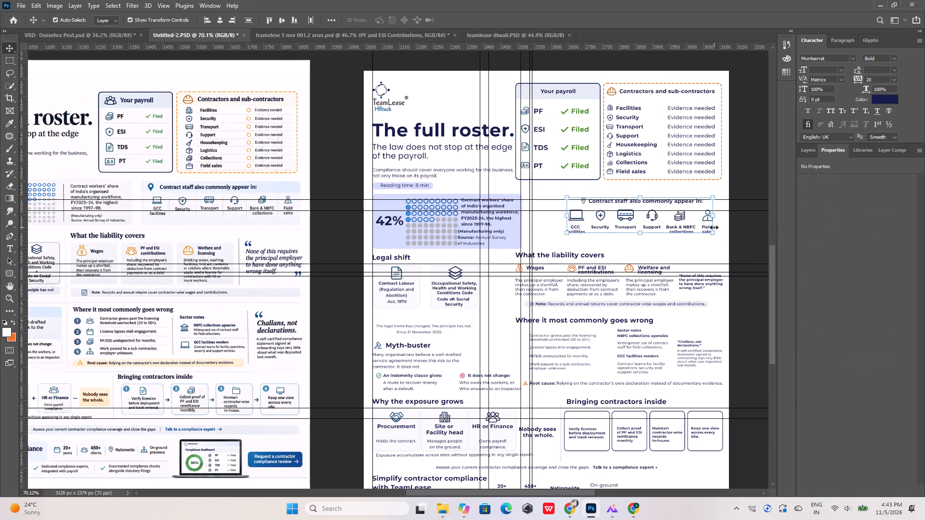
Recolour the rounded 42% panel's fill to #e0eefb, sampled from the reference contract staff box, and deselect it.
alt+scroll(480, 227, up, 4)
click(525, 227)
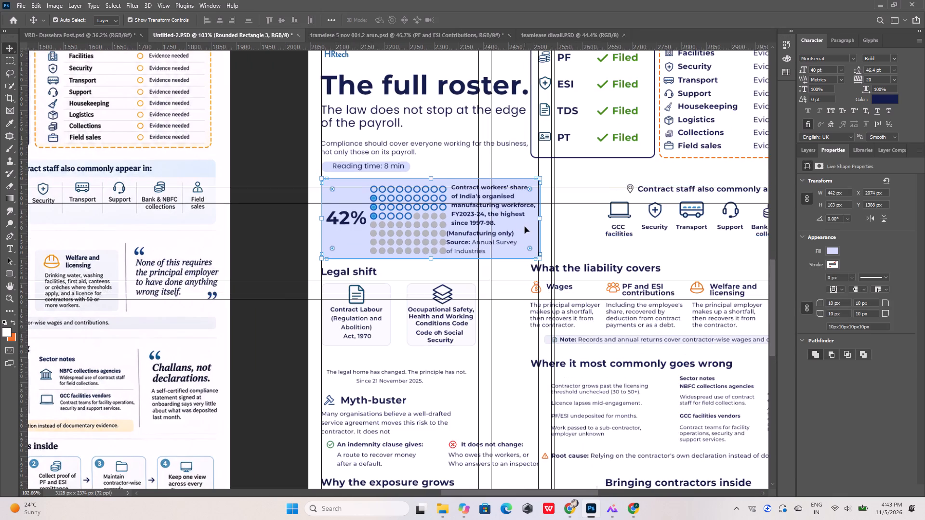
click(6, 276)
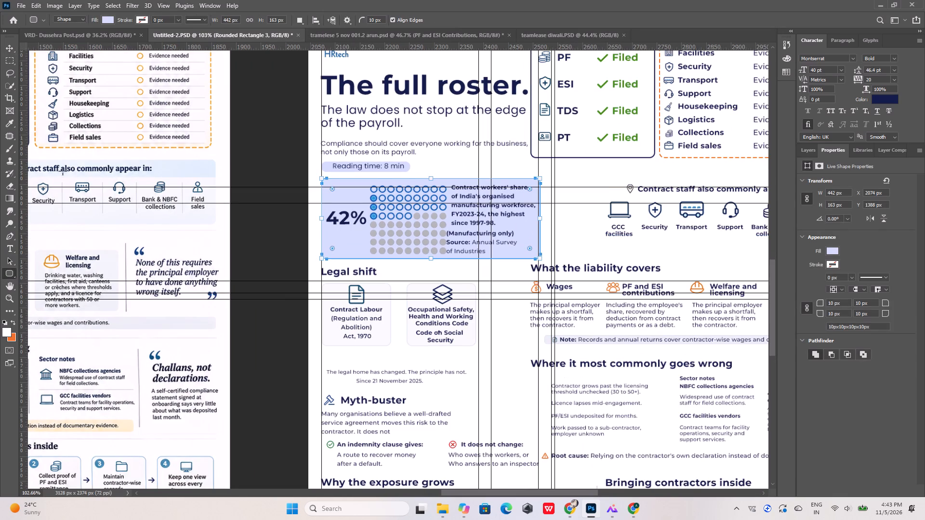
click(107, 18)
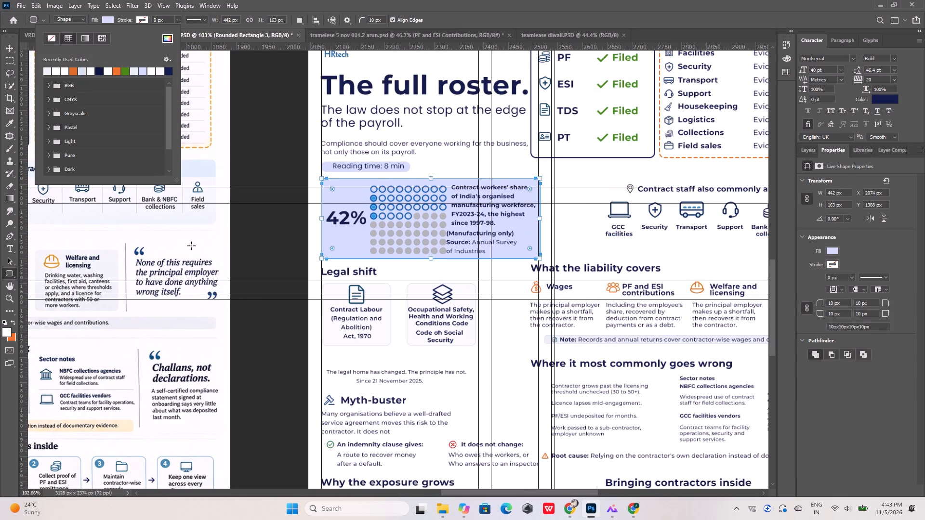
click(168, 38)
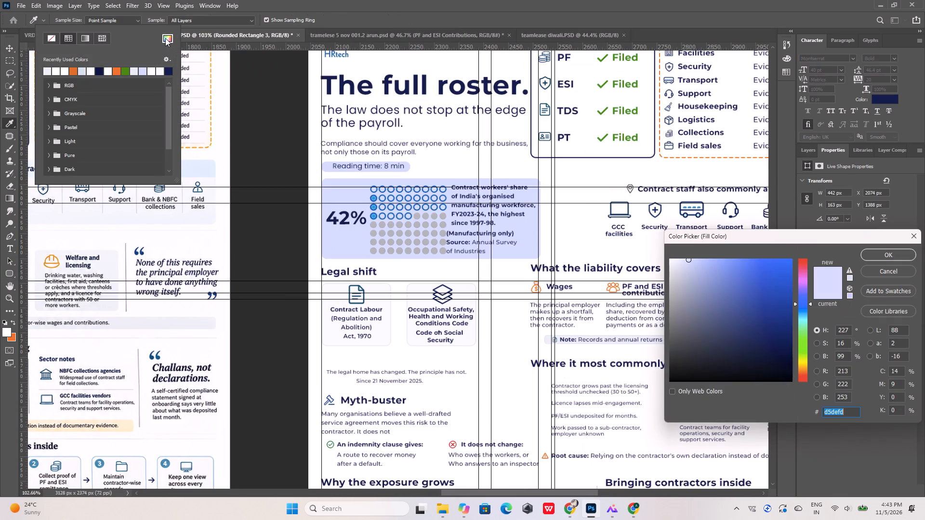
click(199, 169)
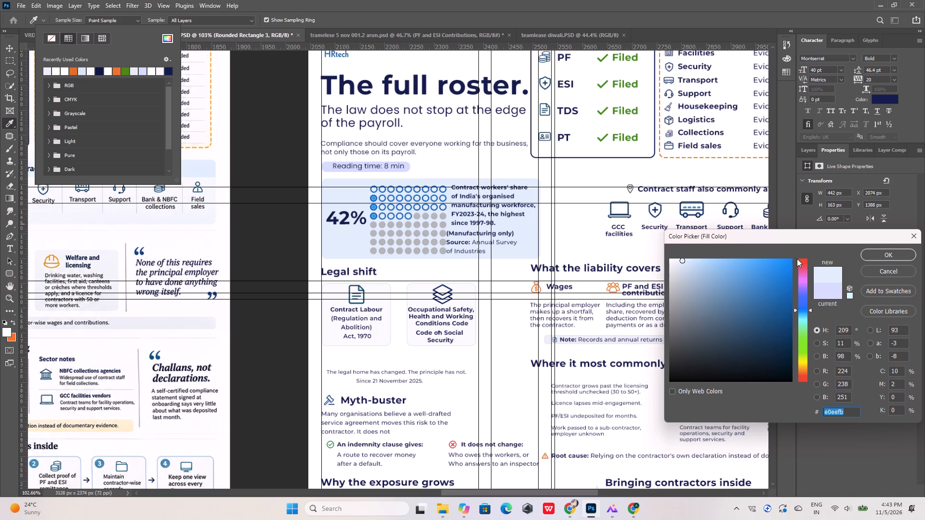
click(875, 250)
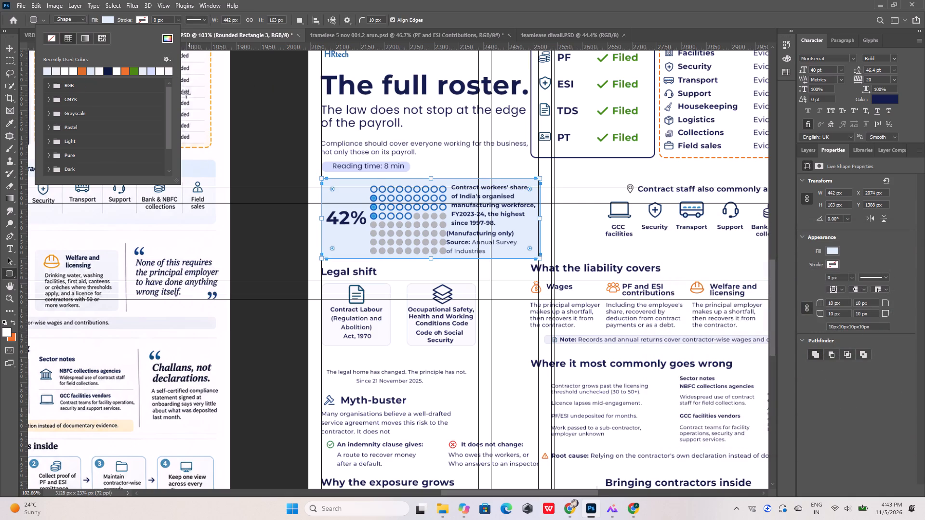
click(142, 19)
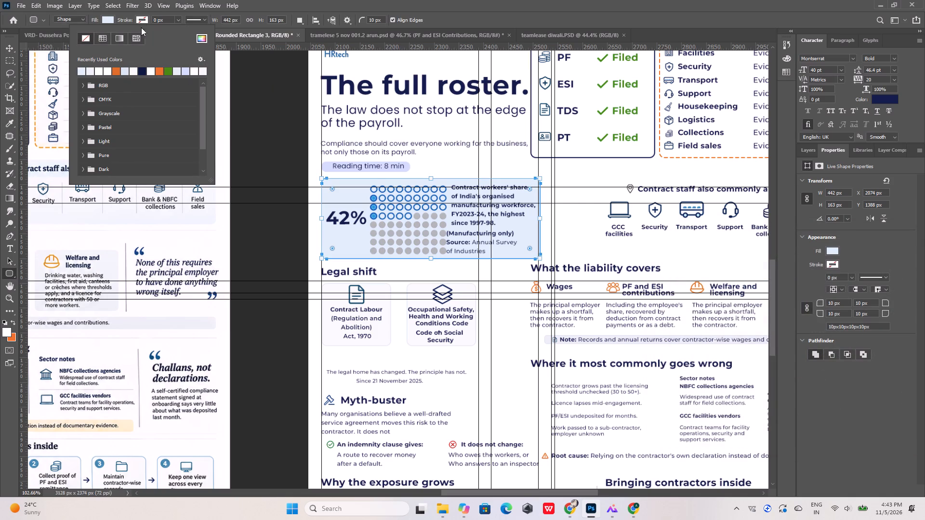
alt+scroll(192, 224, up, 4)
click(8, 44)
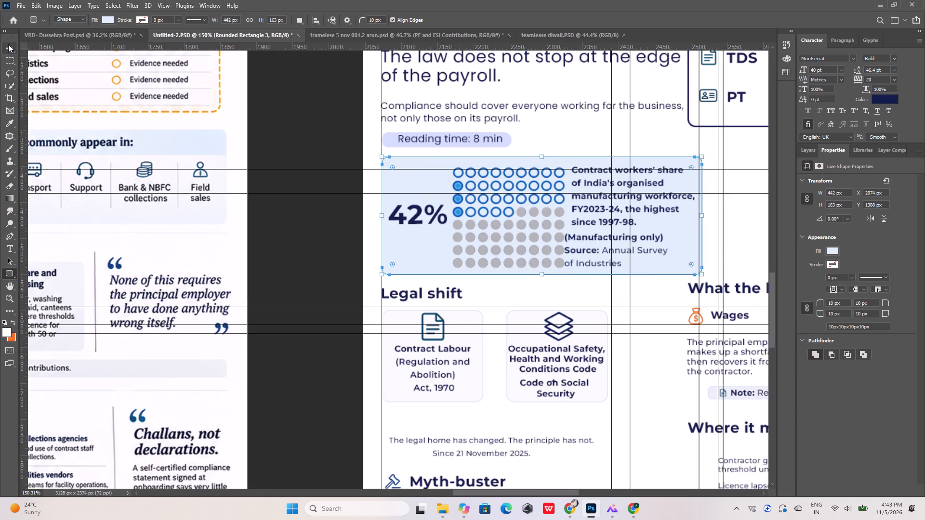
click(275, 136)
Duplicate the light blue 42% panel horizontally onto the contract staff section, at X 2656 px and Y 1388 px.
alt+scroll(245, 205, down, 9)
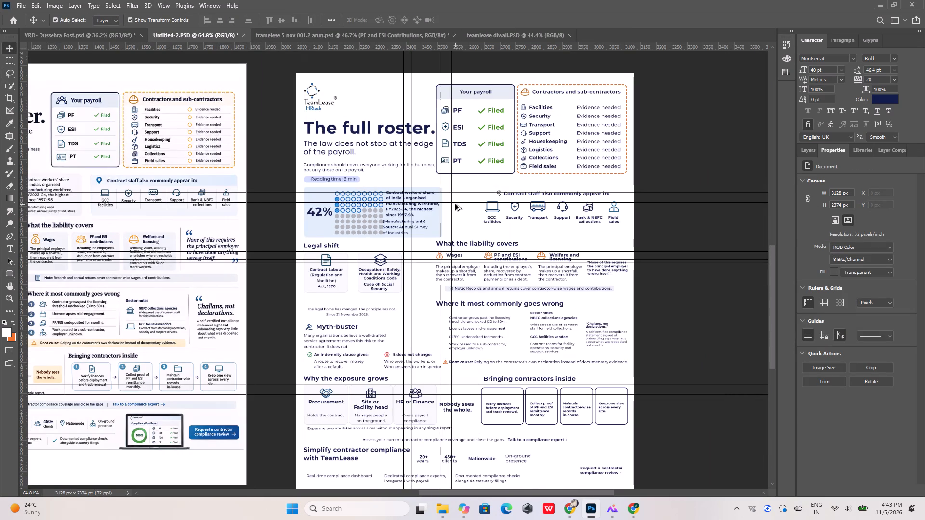
alt+scroll(537, 192, up, 4)
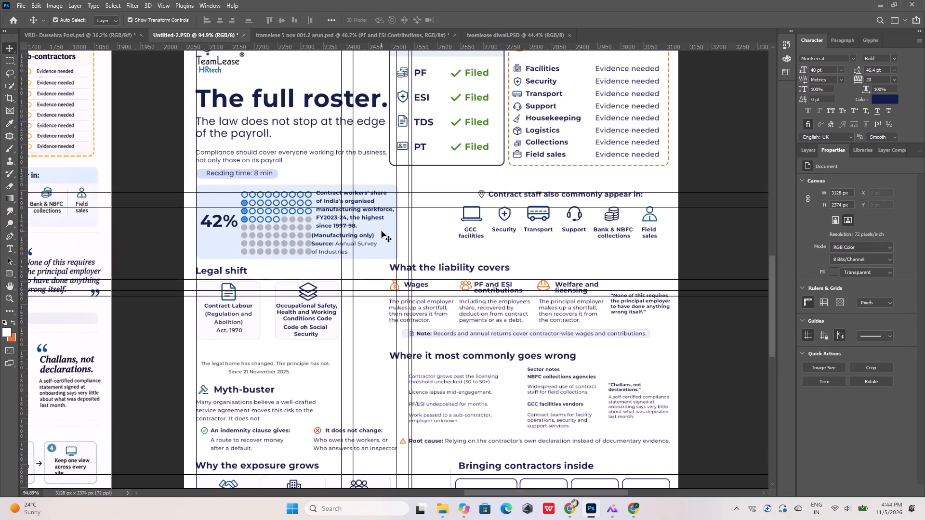
click(382, 231)
alt+drag(382, 228, 612, 234)
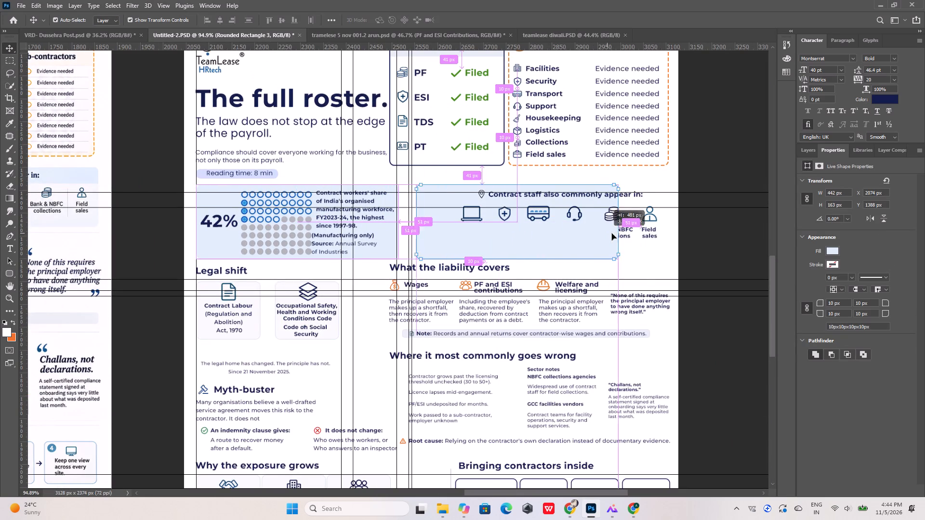
alt+drag(612, 234, 646, 239)
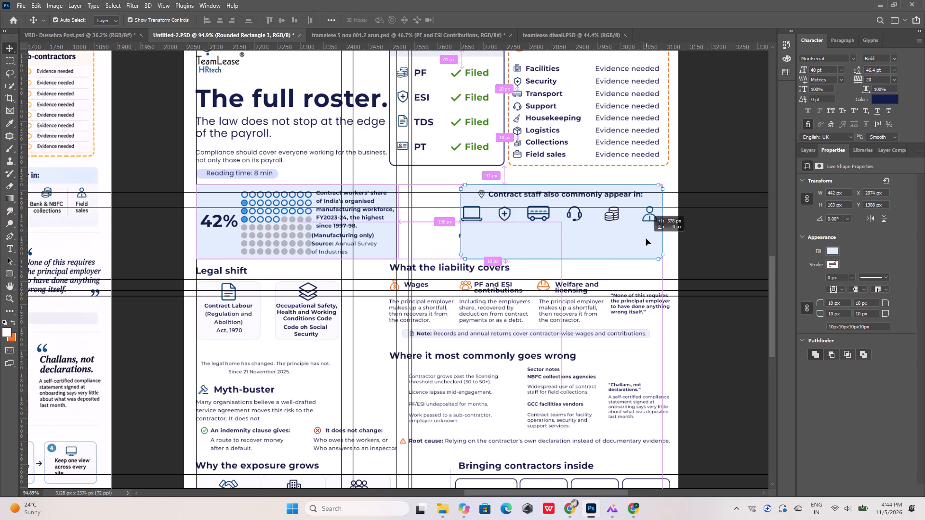
alt+drag(646, 239, 647, 238)
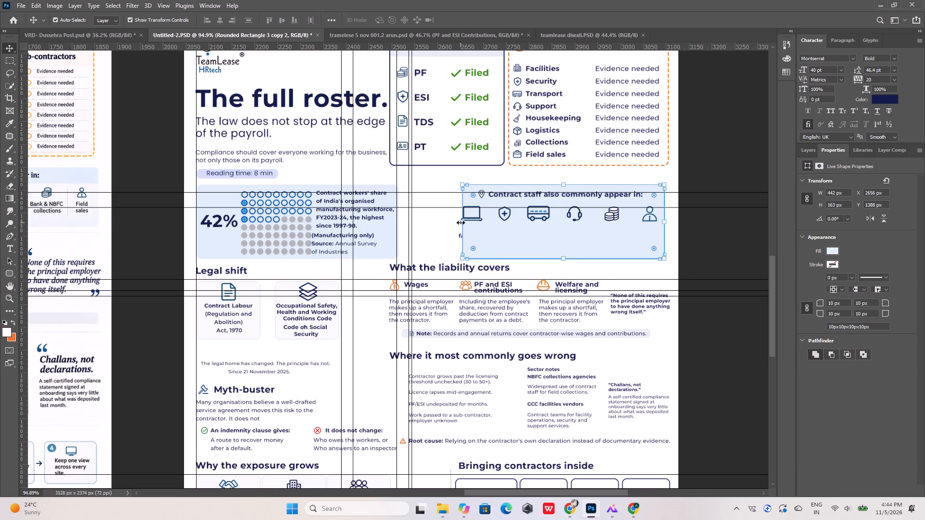
Stretch the duplicated contract staff panel's left edge outward to a width of about 551 px and deselect it.
shift+drag(461, 222, 411, 226)
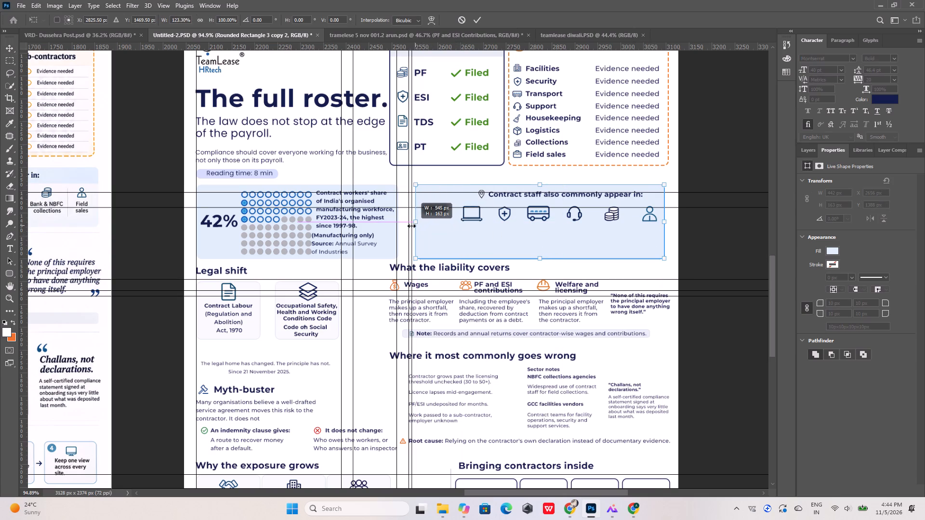
shift+drag(411, 226, 411, 226)
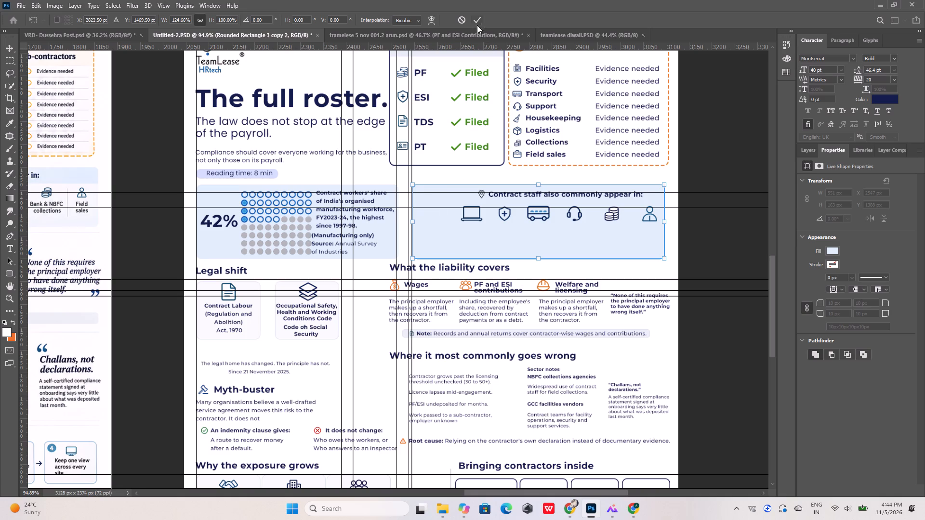
click(475, 20)
click(741, 223)
Move the contract staff panel's layer below the Security, Transport, Support, Bank & NBFC collections and Field sales label layers.
alt+scroll(691, 223, down, 5)
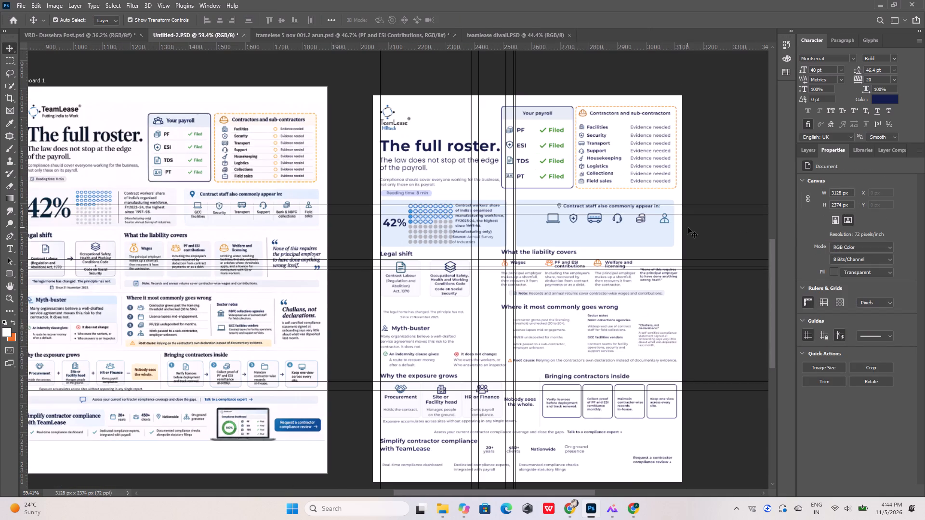
click(638, 231)
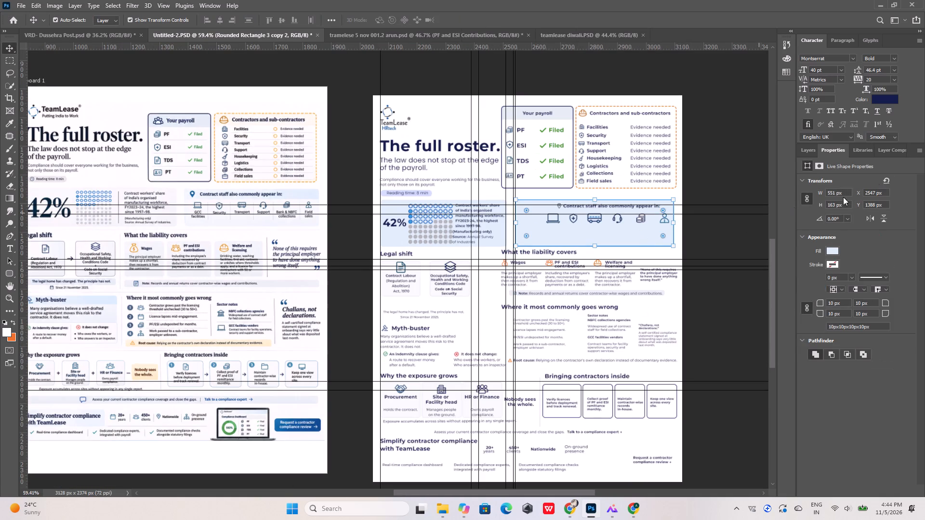
click(802, 152)
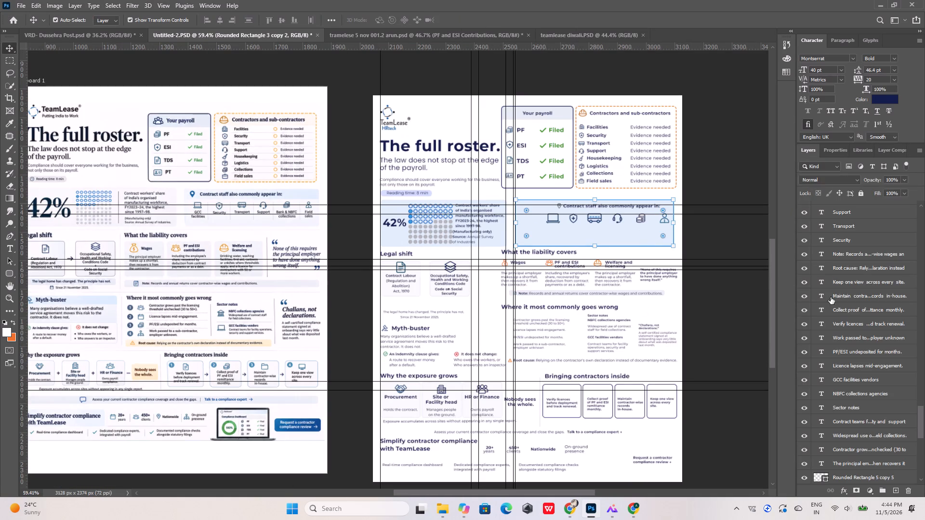
scroll(831, 317, down, 20)
scroll(831, 317, down, 2)
scroll(851, 361, up, 11)
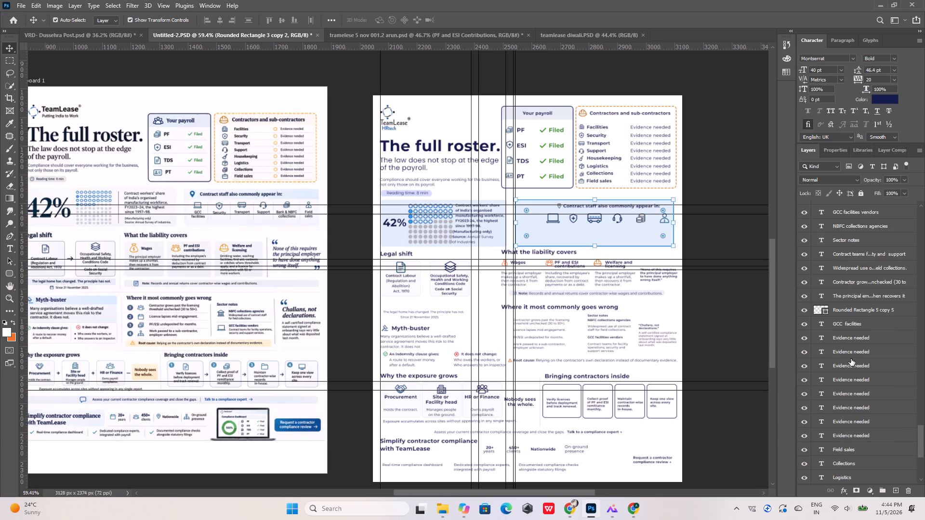
scroll(851, 359, up, 20)
scroll(851, 359, up, 20)
scroll(851, 359, up, 9)
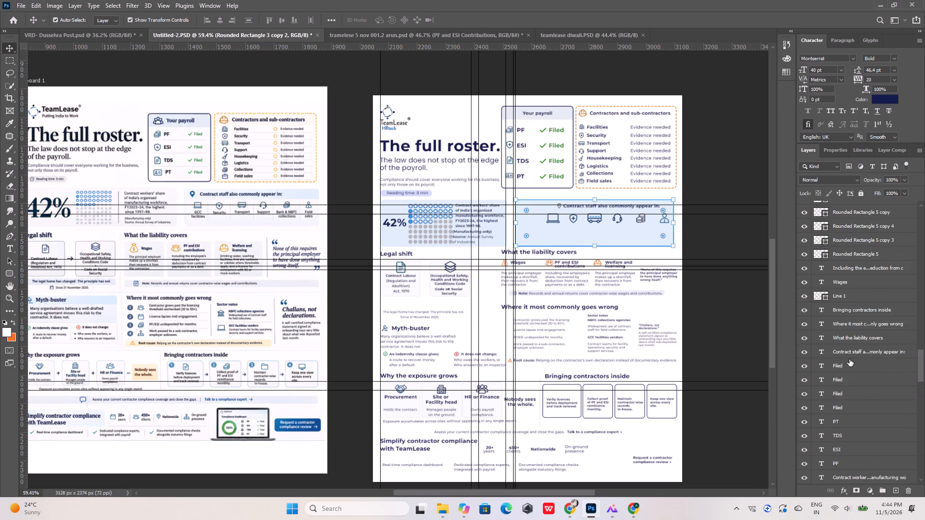
scroll(849, 359, up, 20)
scroll(849, 359, up, 20)
scroll(849, 359, up, 9)
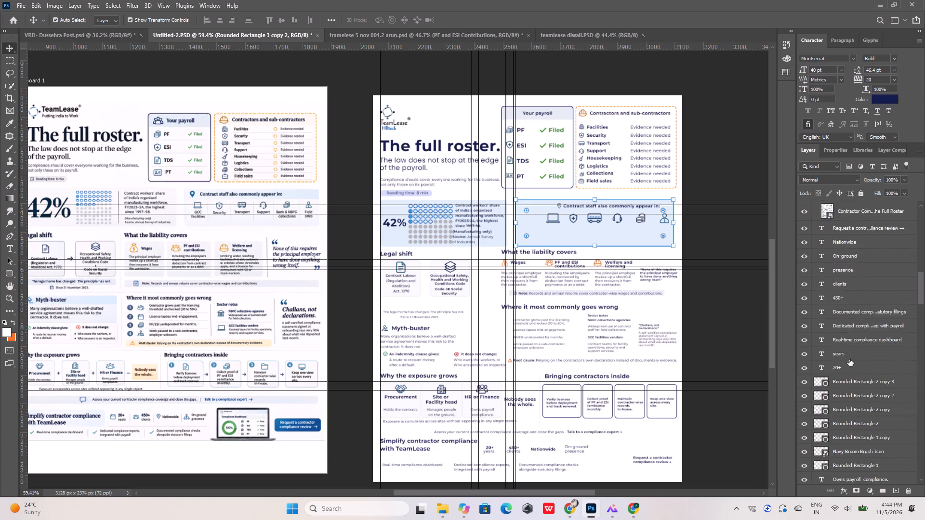
scroll(849, 359, up, 20)
scroll(849, 359, up, 20)
scroll(849, 359, up, 1)
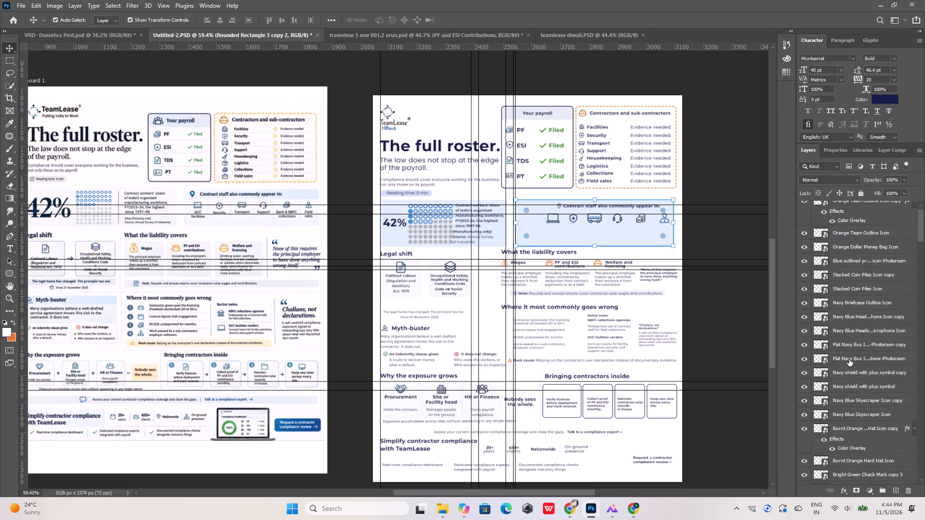
click(635, 236)
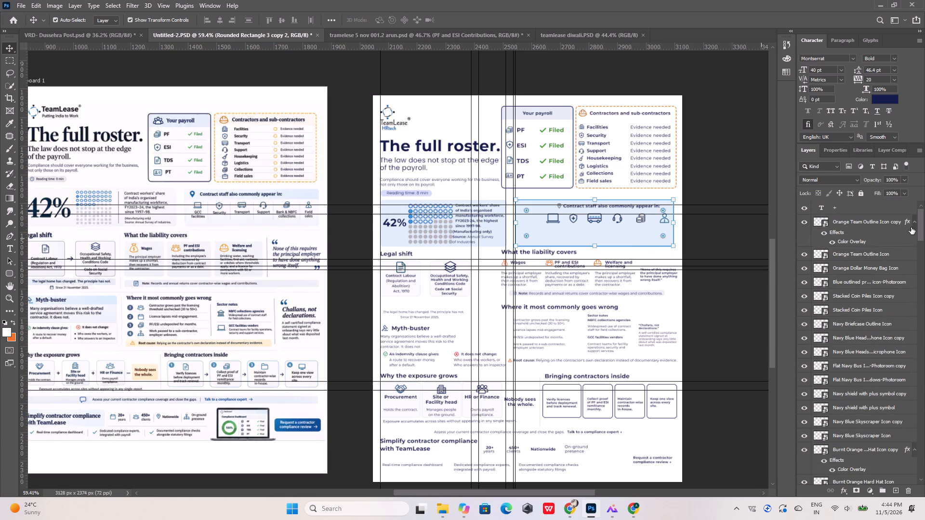
drag(920, 222, 918, 452)
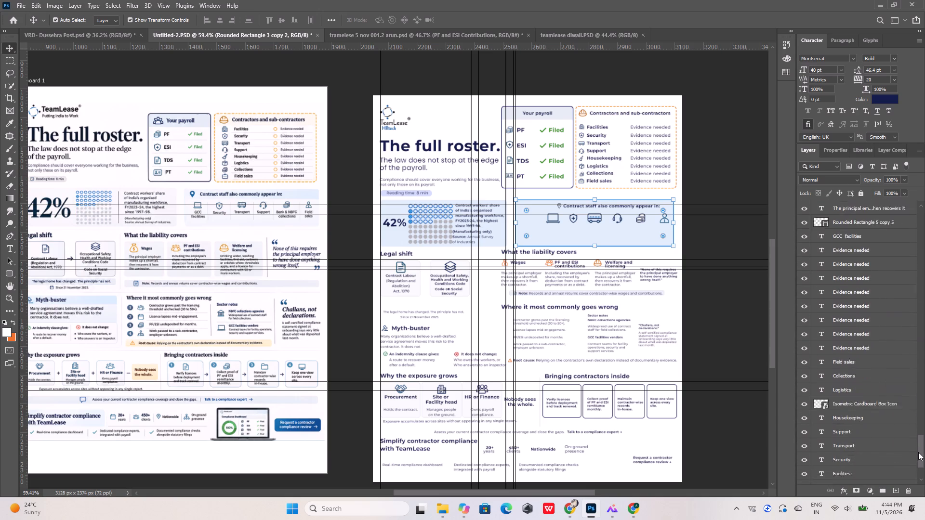
drag(918, 452, 924, 287)
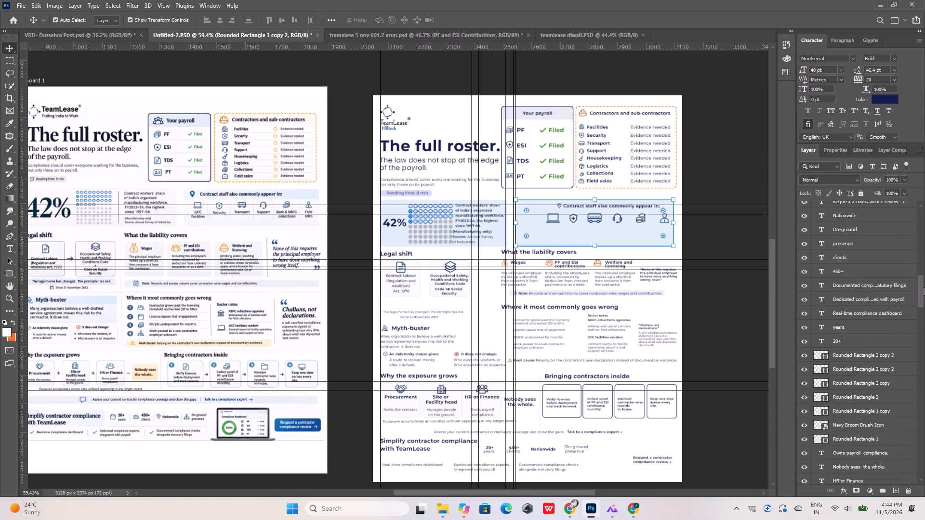
drag(924, 287, 923, 214)
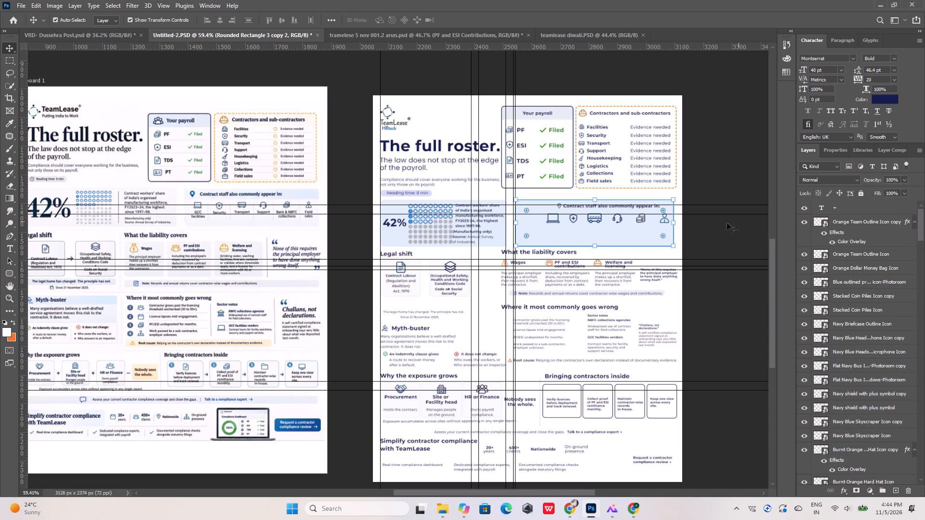
click(720, 224)
click(610, 236)
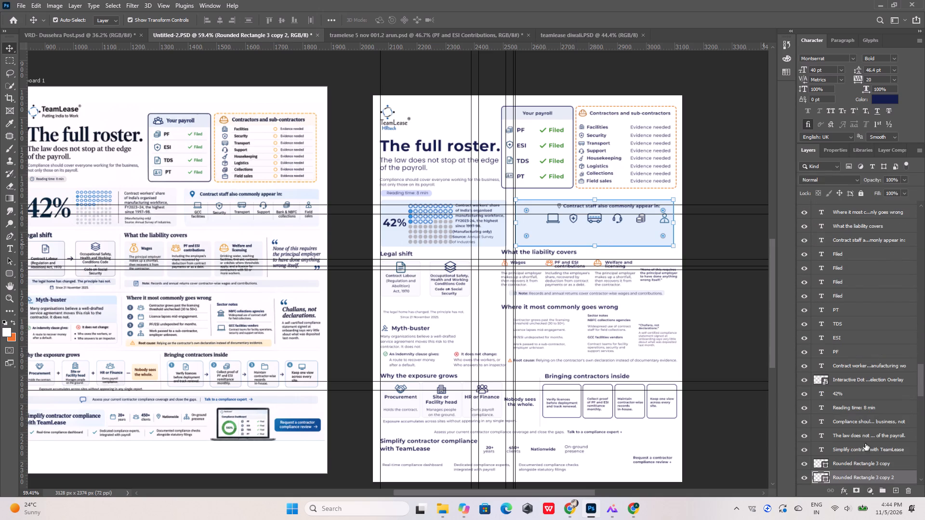
scroll(839, 358, down, 18)
drag(859, 227, 857, 426)
scroll(854, 394, down, 5)
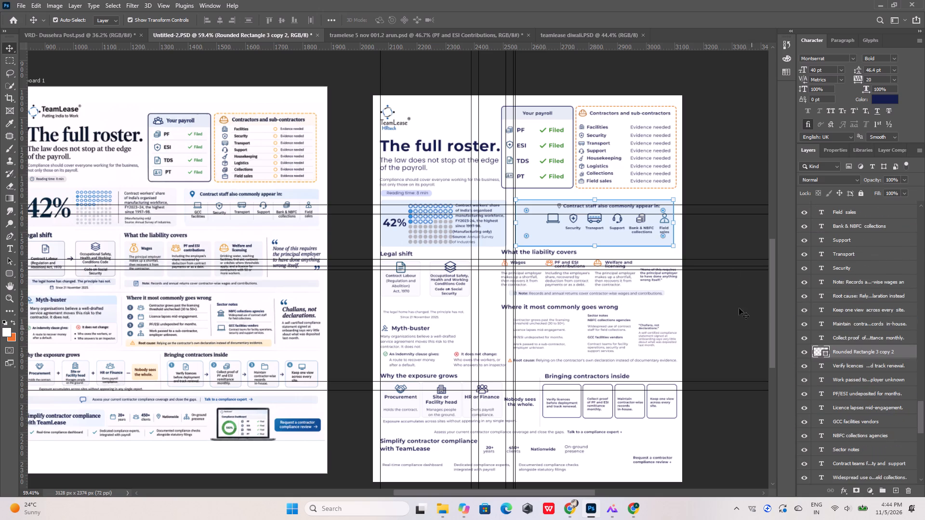
Apply a Color Overlay of #013667, sampled from the laptop icon, to the location pin beside the contract staff heading.
click(714, 236)
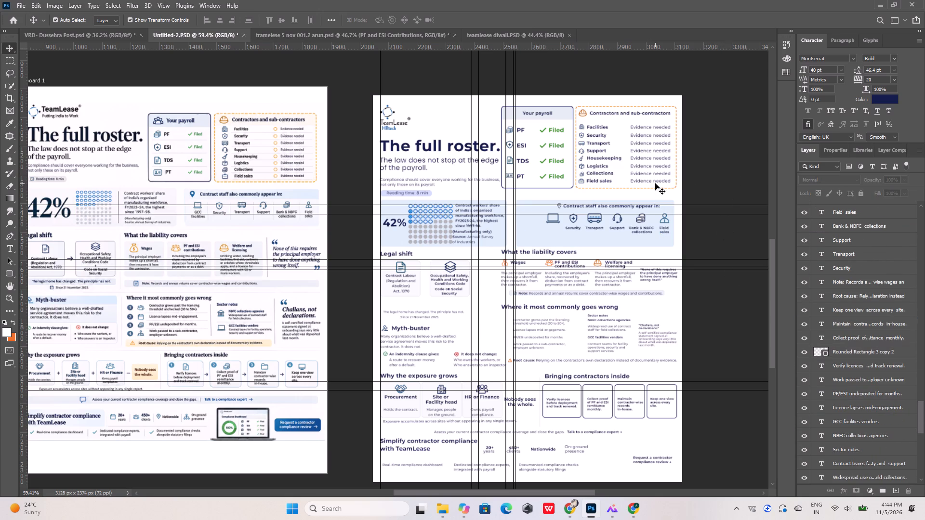
alt+scroll(590, 211, up, 5)
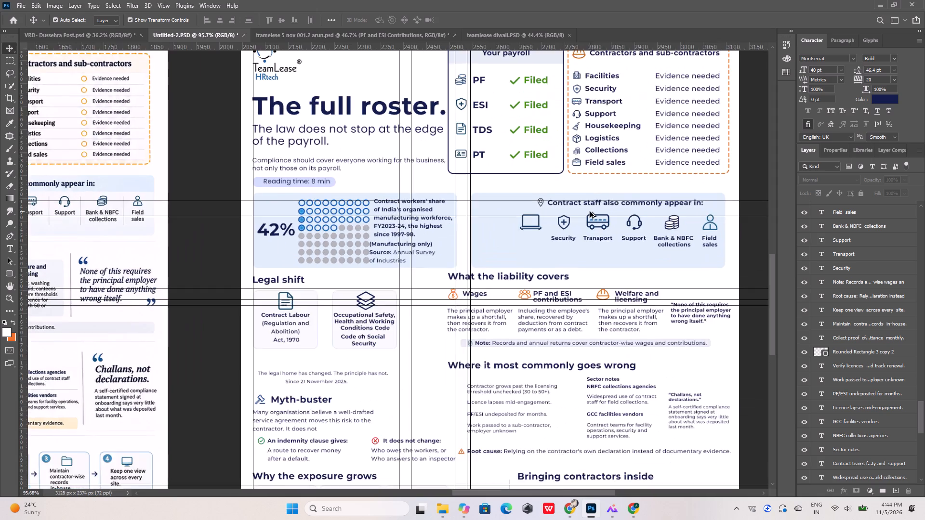
alt+scroll(590, 211, up, 5)
alt+scroll(509, 203, up, 8)
click(510, 200)
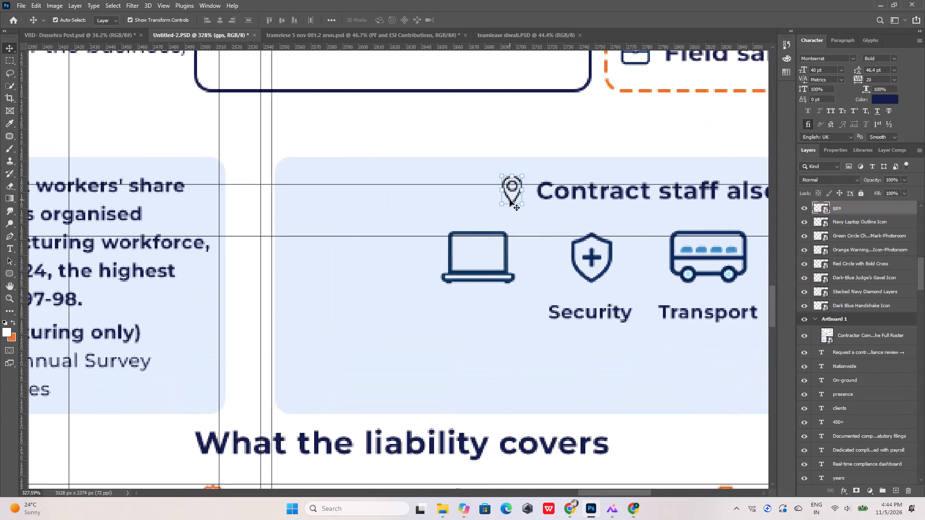
double_click(911, 209)
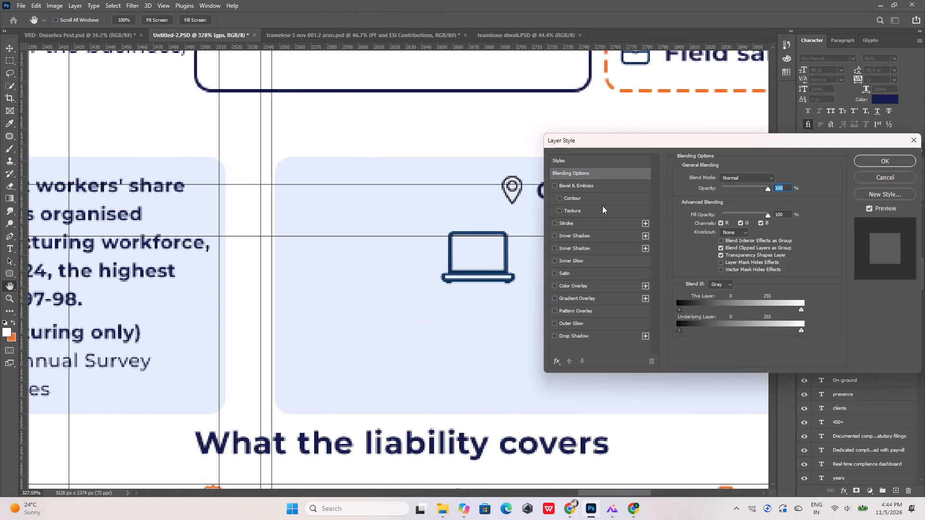
click(568, 285)
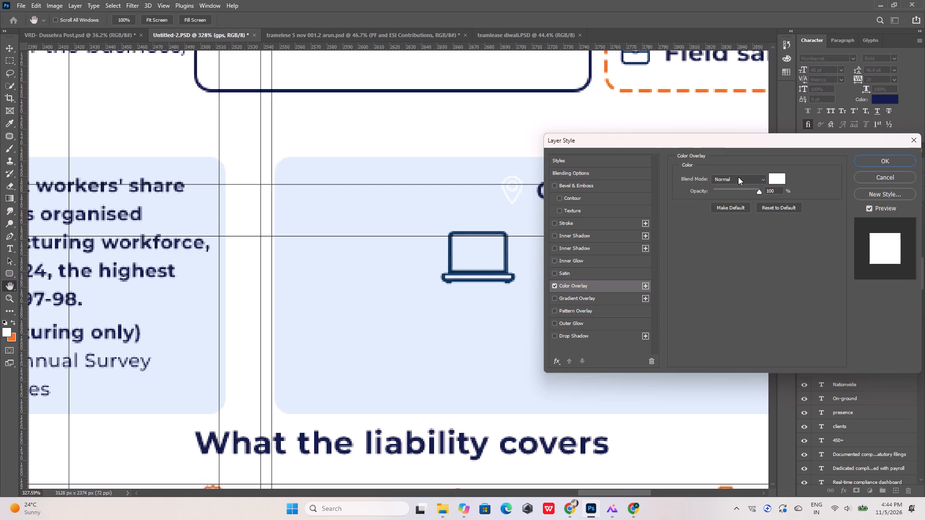
click(782, 179)
click(506, 248)
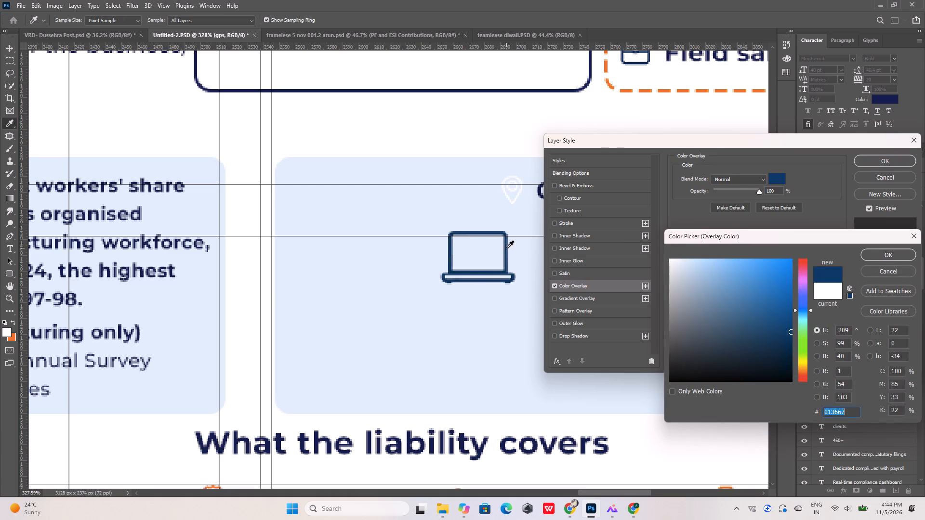
click(874, 254)
click(887, 159)
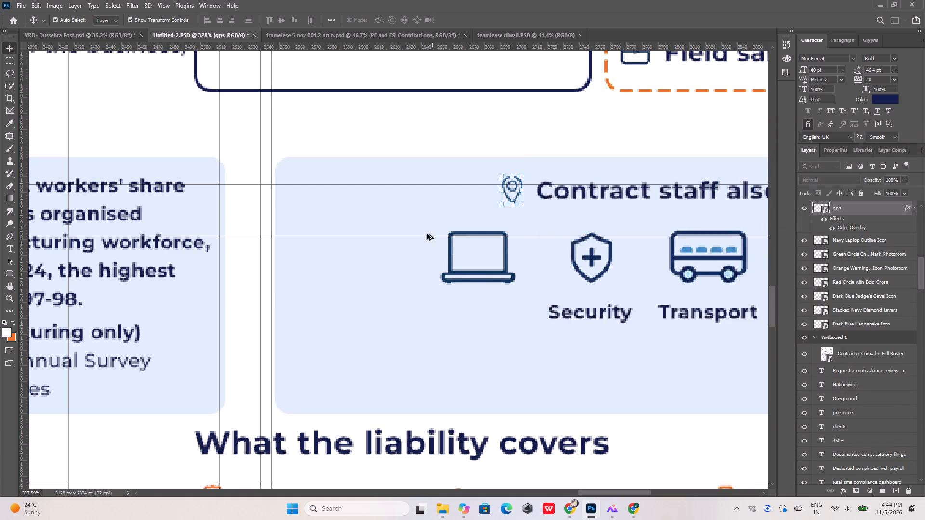
Move the contract staff panel's layer below the GCC facilities label layer.
alt+scroll(424, 238, down, 9)
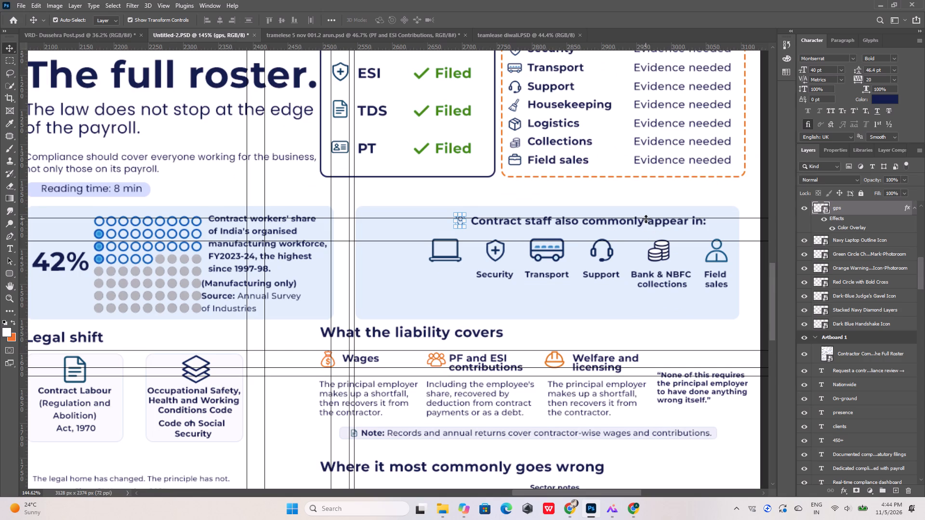
shift+click(646, 219)
shift+click(616, 224)
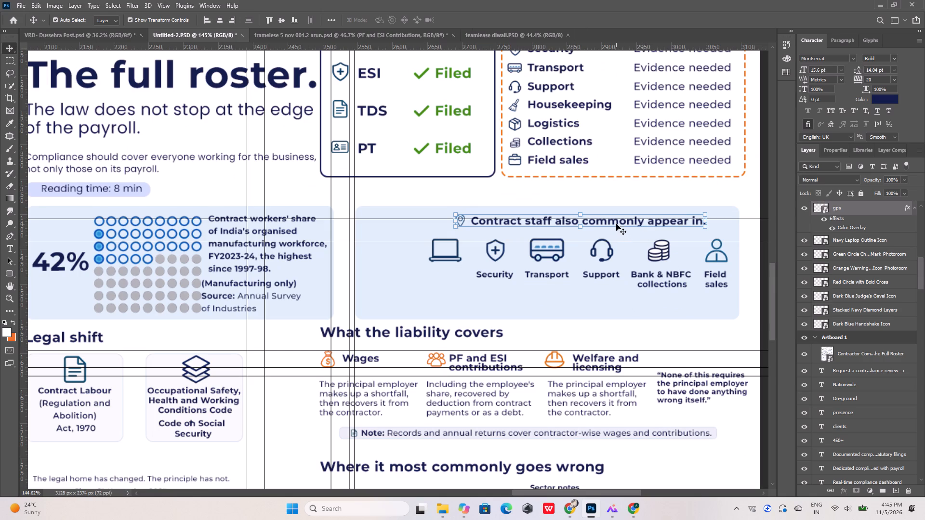
alt+scroll(456, 263, up, 2)
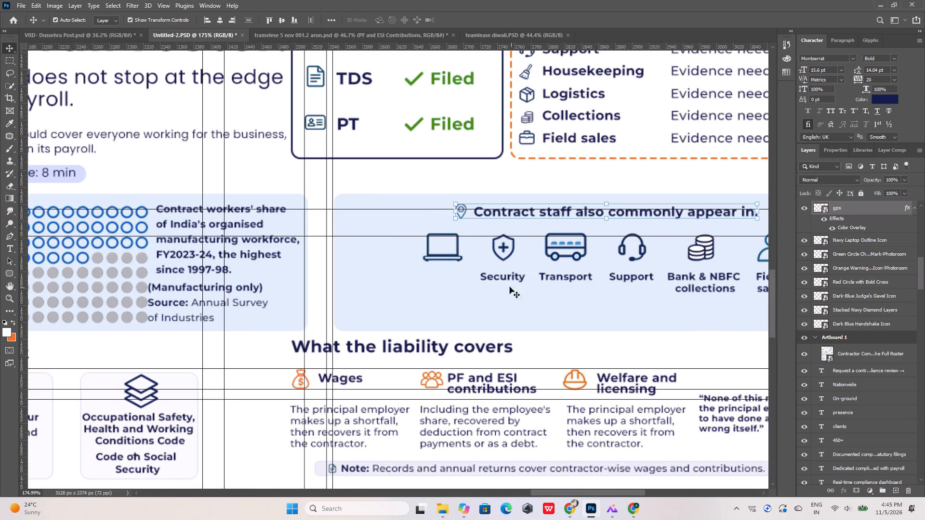
click(400, 280)
scroll(852, 410, down, 15)
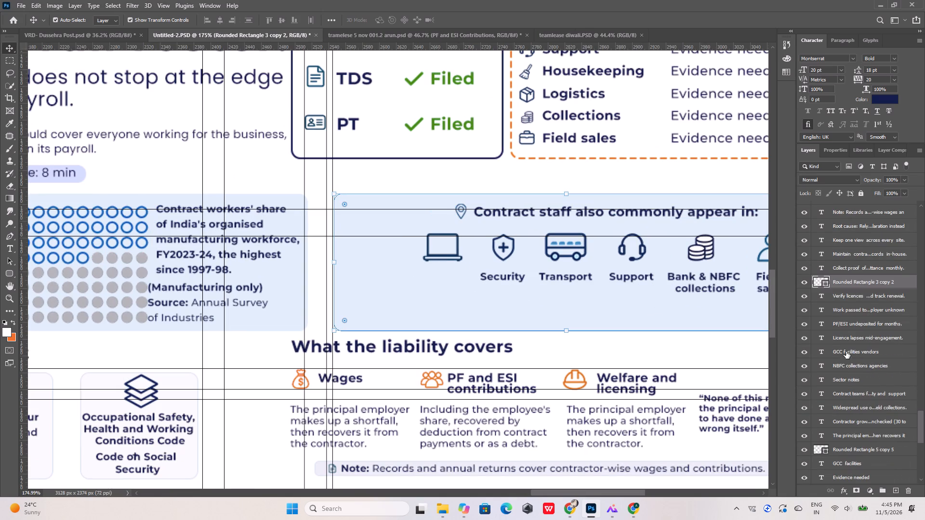
drag(861, 266, 870, 465)
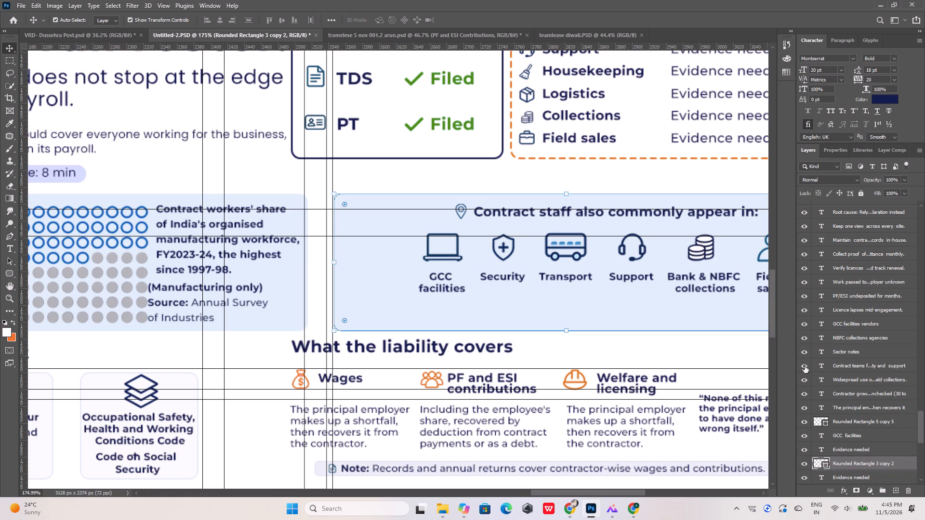
Select the contract staff heading, its location pin and all six icons with their labels, and move them about 50 px left.
alt+scroll(477, 208, up, 8)
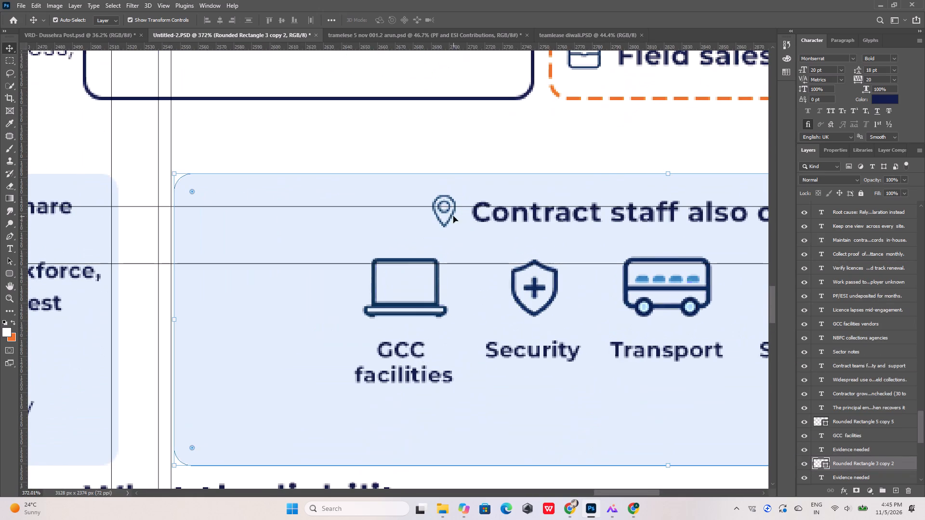
click(450, 215)
click(471, 161)
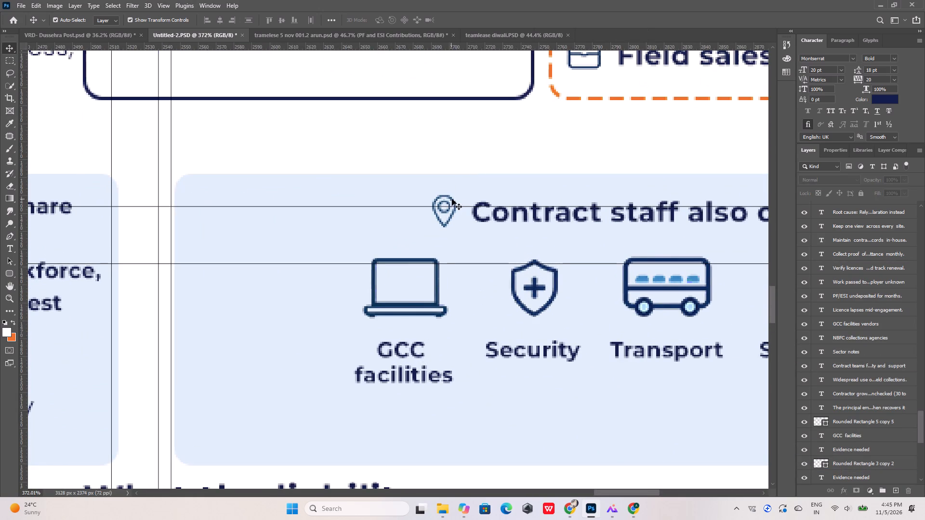
click(452, 199)
shift+click(476, 216)
shift+click(436, 280)
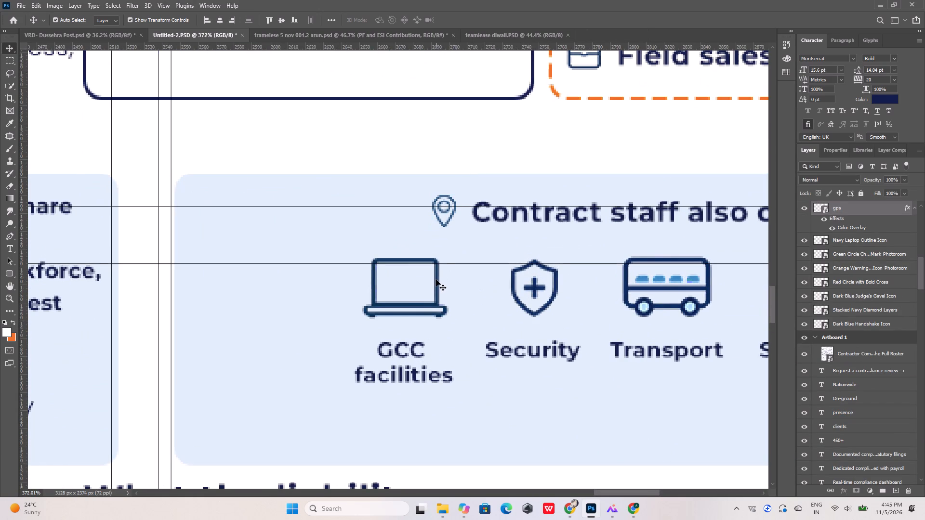
shift+click(411, 350)
shift+click(536, 288)
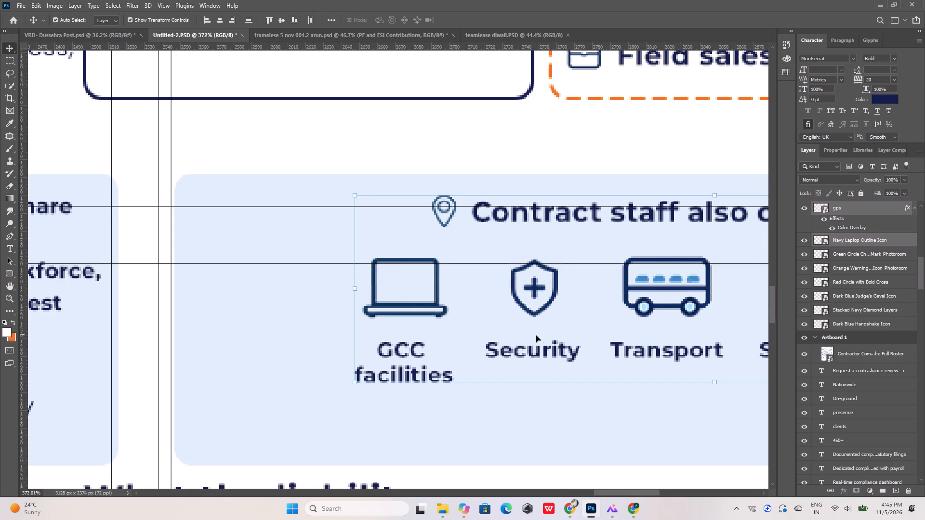
shift+click(538, 353)
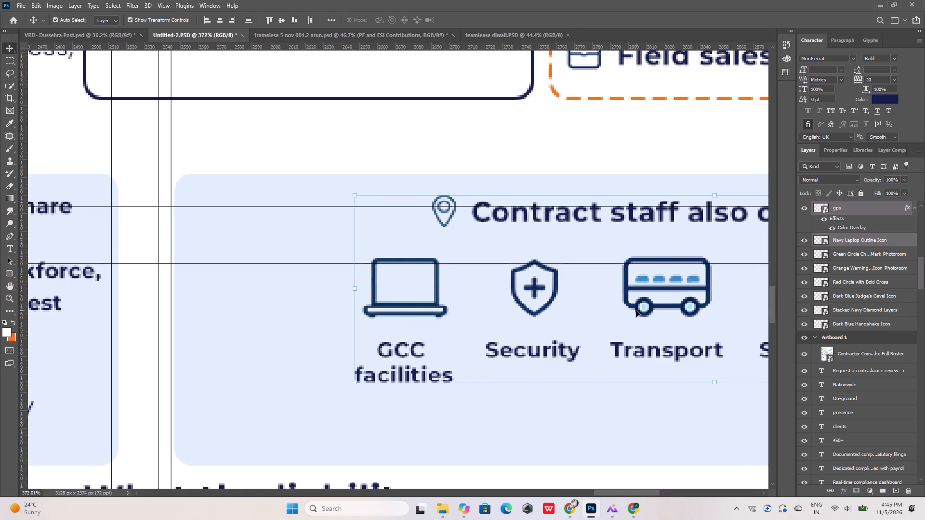
shift+click(636, 311)
shift+click(642, 348)
alt+scroll(362, 319, down, 10)
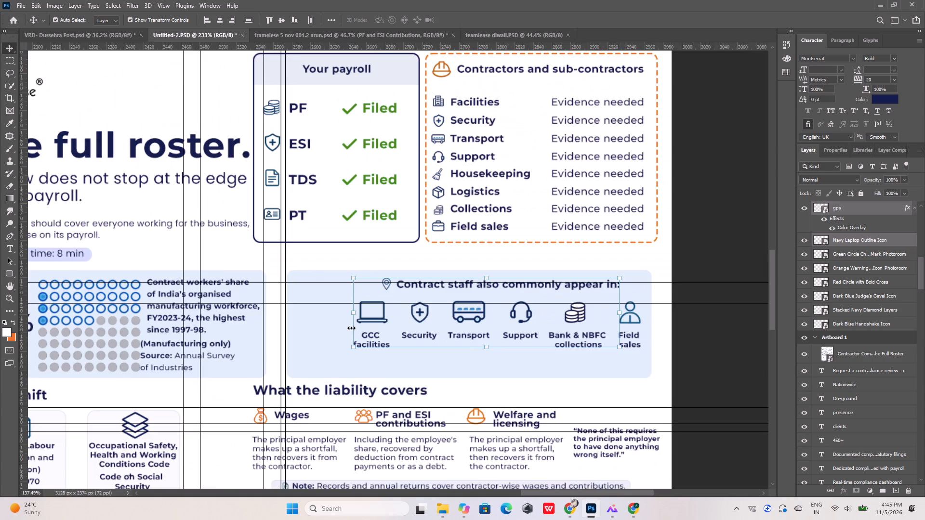
alt+scroll(351, 328, down, 6)
alt+scroll(460, 326, up, 16)
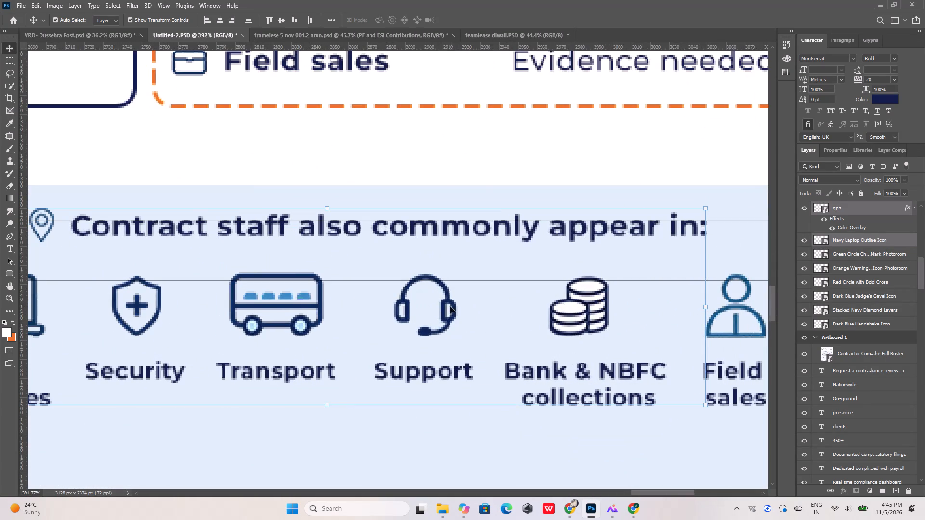
shift+click(454, 303)
shift+click(468, 368)
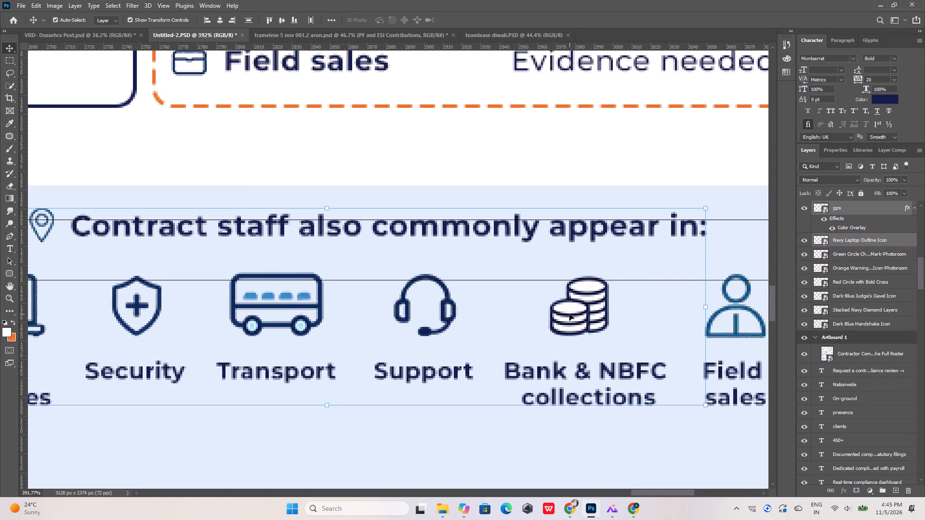
shift+click(569, 314)
shift+click(562, 373)
alt+scroll(353, 330, down, 2)
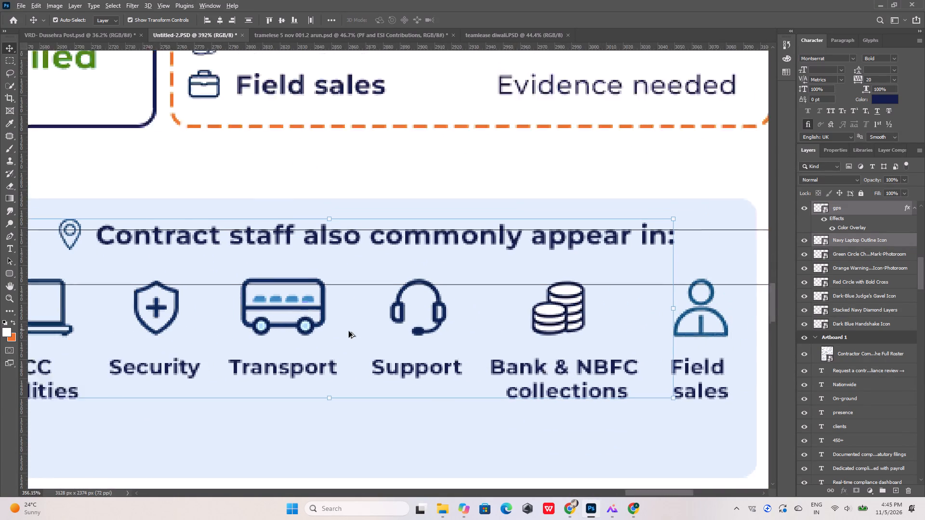
alt+scroll(349, 331, down, 8)
alt+scroll(534, 338, up, 12)
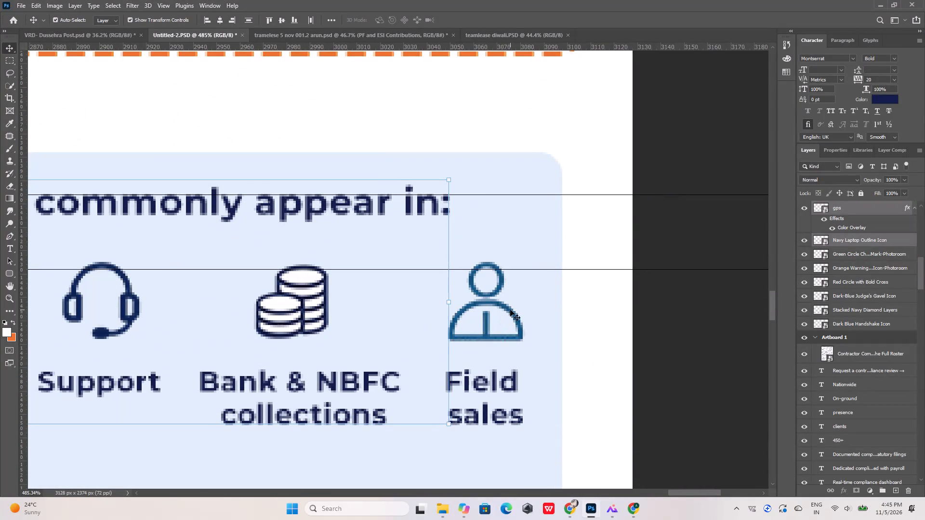
shift+click(510, 310)
shift+click(495, 379)
alt+scroll(503, 333, down, 13)
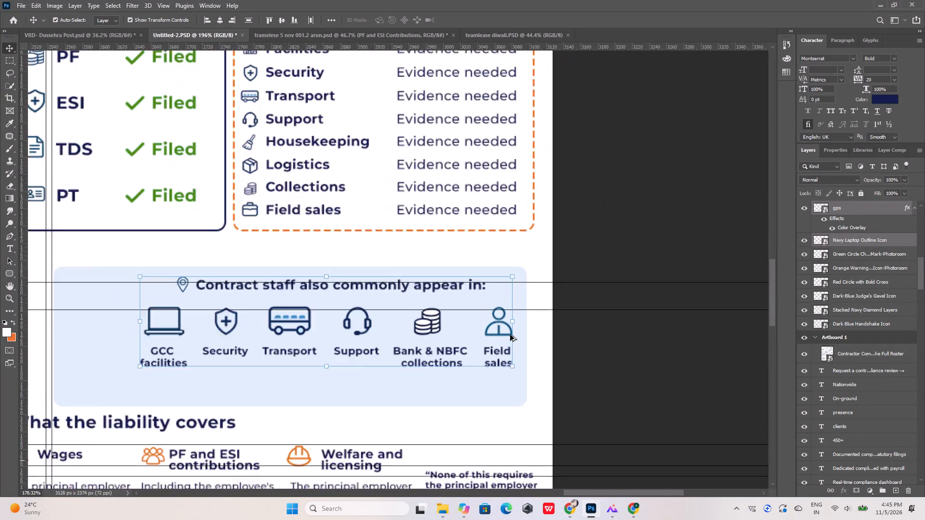
alt+scroll(510, 335, down, 2)
key(shift+Left)
key(shift+Left)
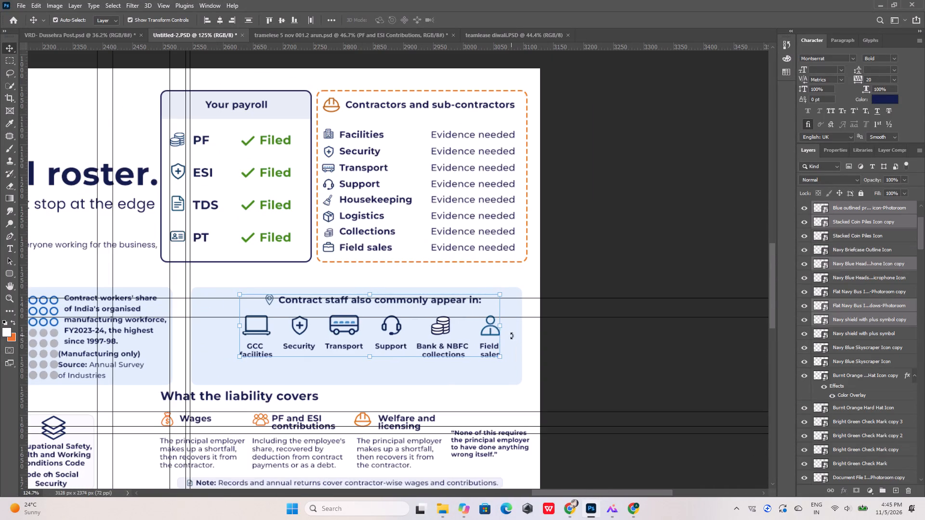
key(shift+Left)
key(shift+Left)
key(shift+Left)
Move the selected contract staff heading, pin, icons and labels down about 18 px within the panel and deselect them.
key(Down)
key(Down)
key(Down)
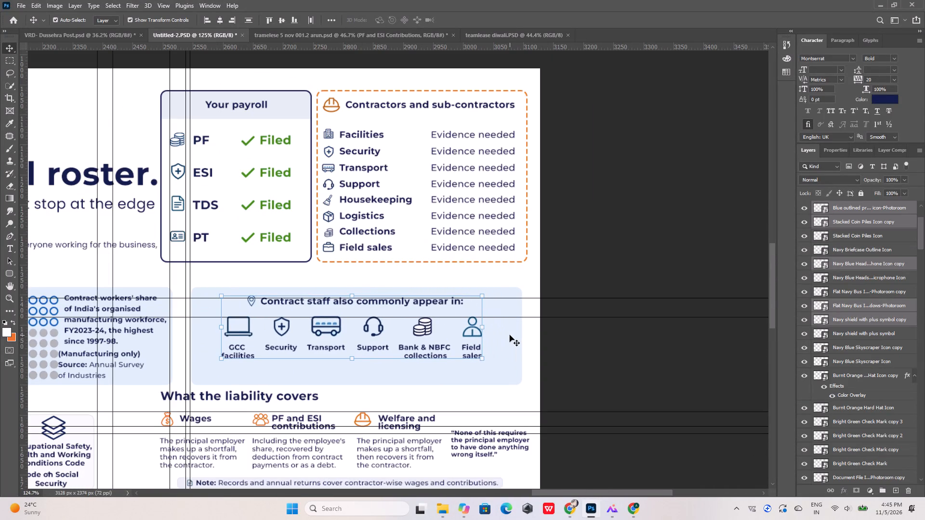
key(Down)
key(Down)
key(Down)
key(Down)
key(Down)
key(Down)
key(Down)
key(Down)
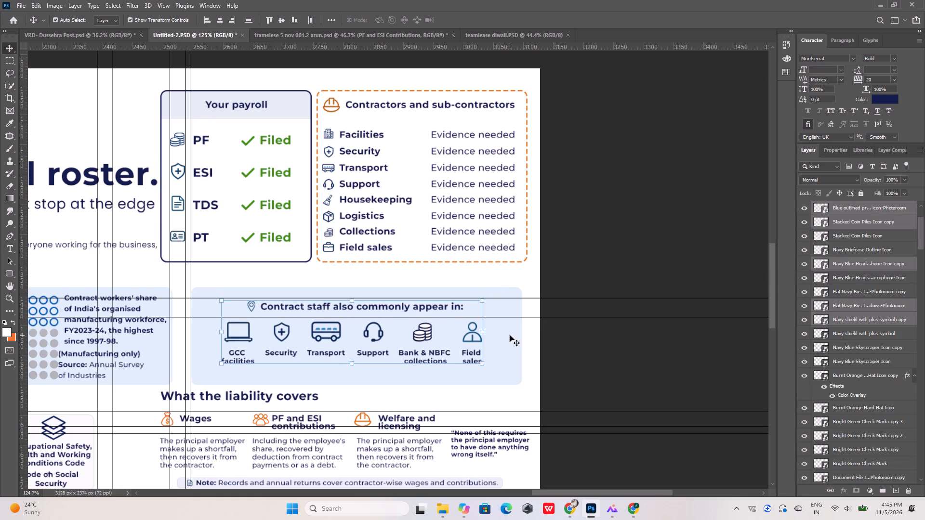
key(Down)
key(Down)
key(shift+Down)
key(shift+Down)
key(shift+Up)
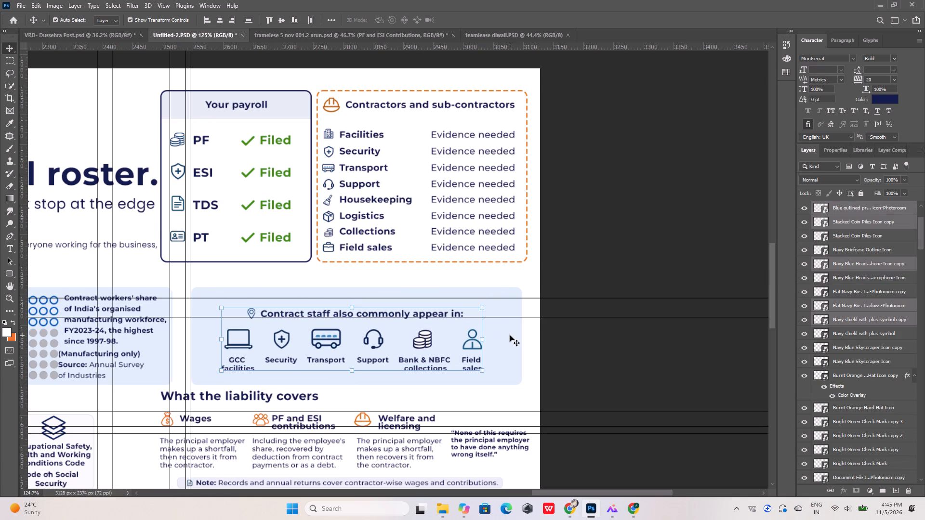
key(Up)
key(Up)
key(Up)
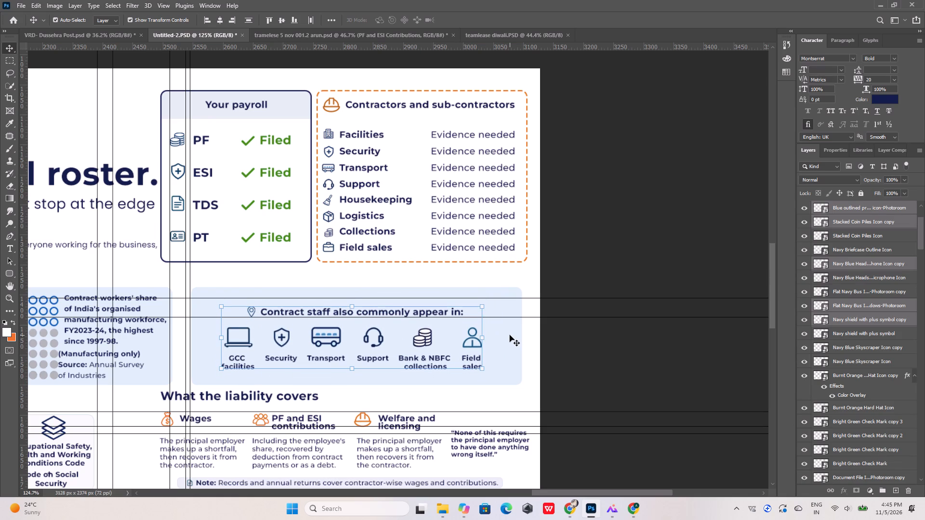
key(Up)
key(Up)
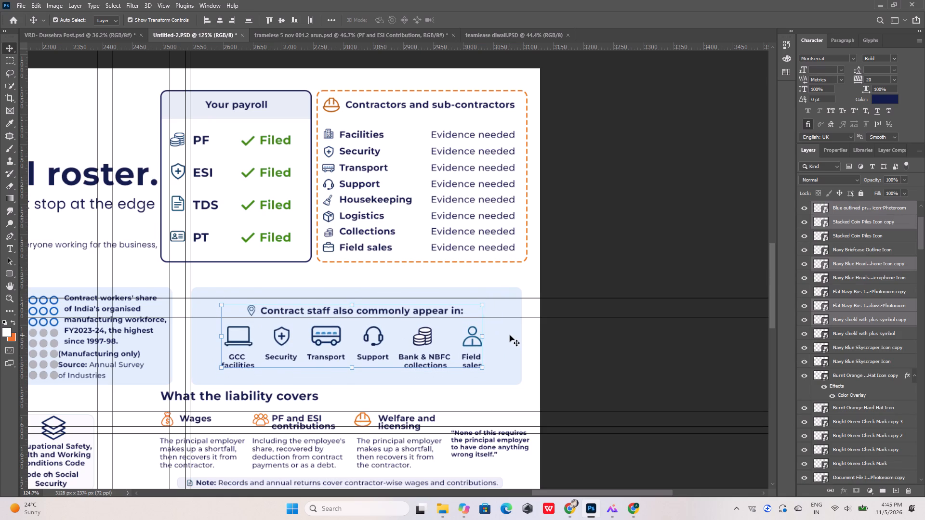
click(594, 233)
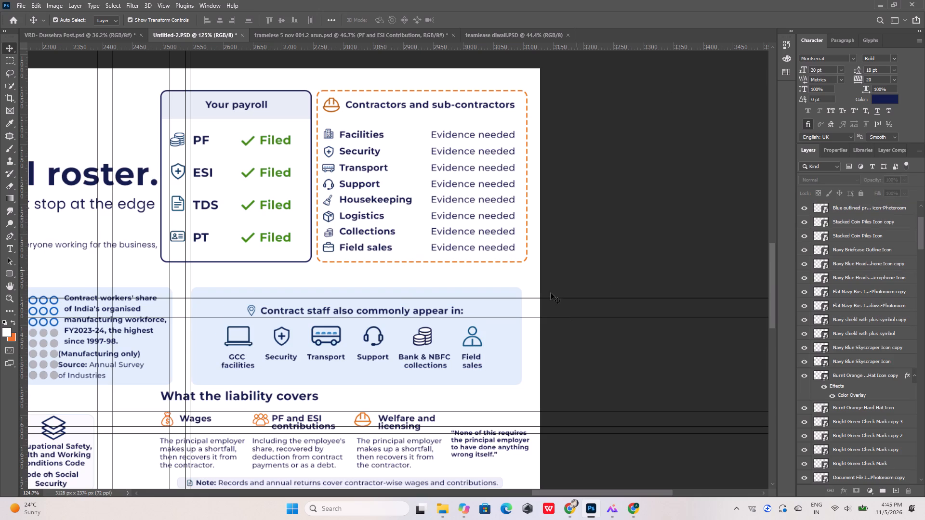
Move the laptop icon and its GCC facilities label together about 22 px left, away from the Security item.
alt+scroll(226, 358, up, 9)
click(241, 357)
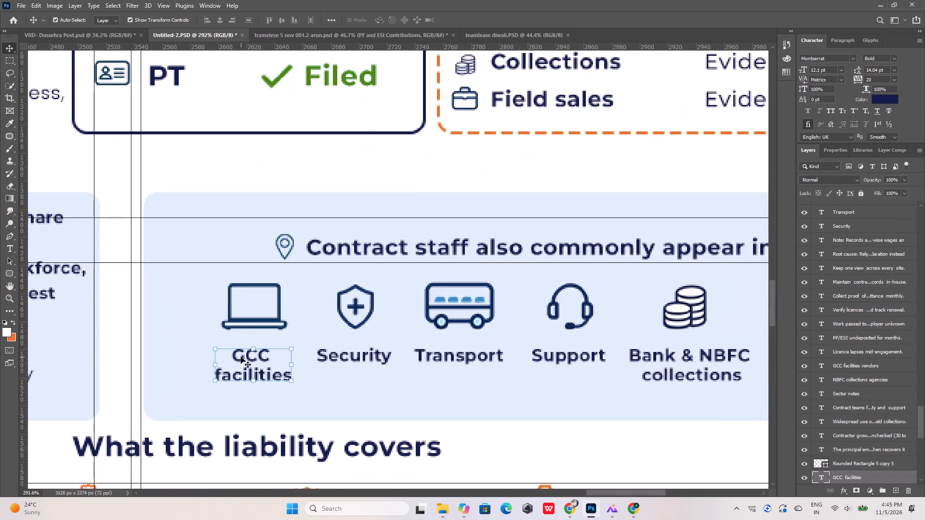
shift+click(258, 325)
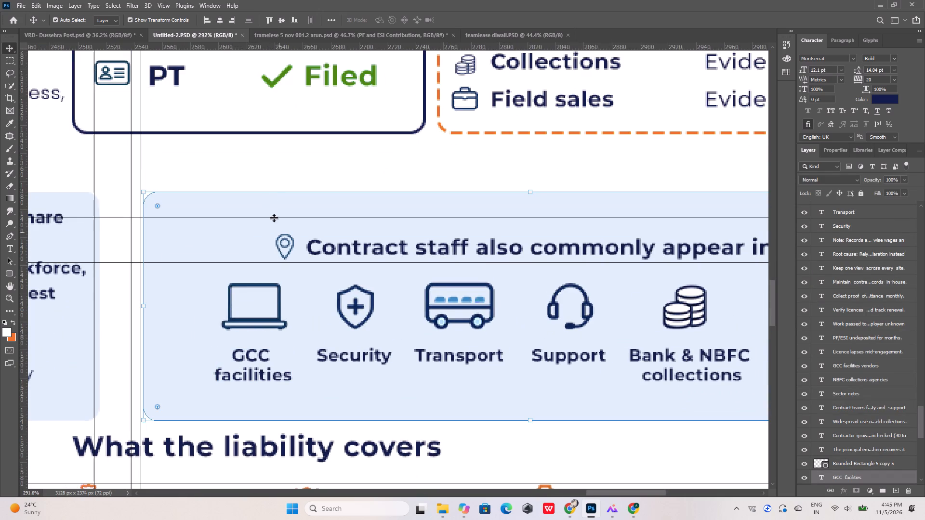
click(279, 179)
click(278, 290)
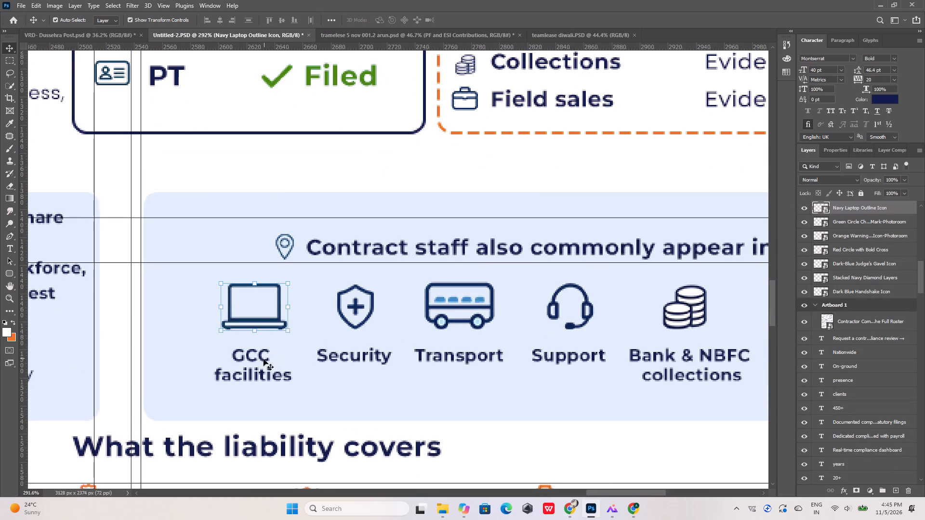
shift+click(263, 360)
key(shift+Left)
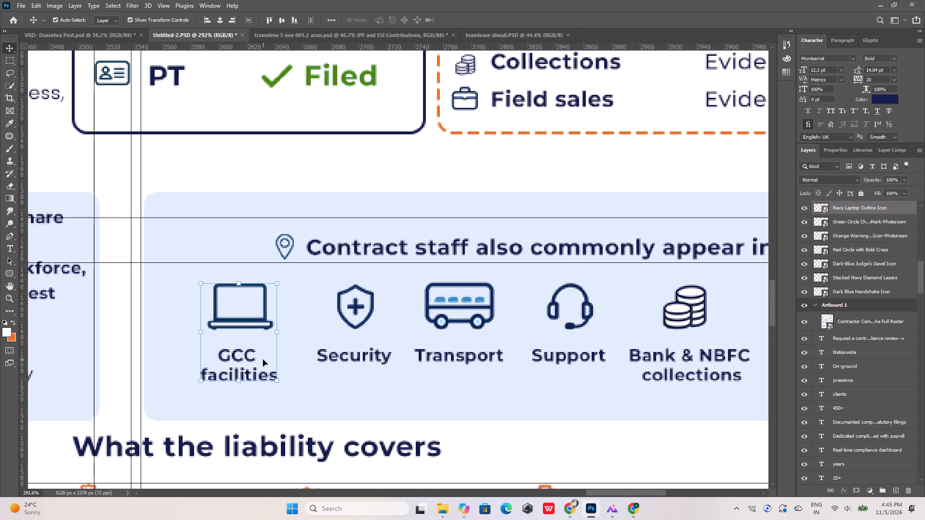
key(shift+Left)
key(Left)
key(Left)
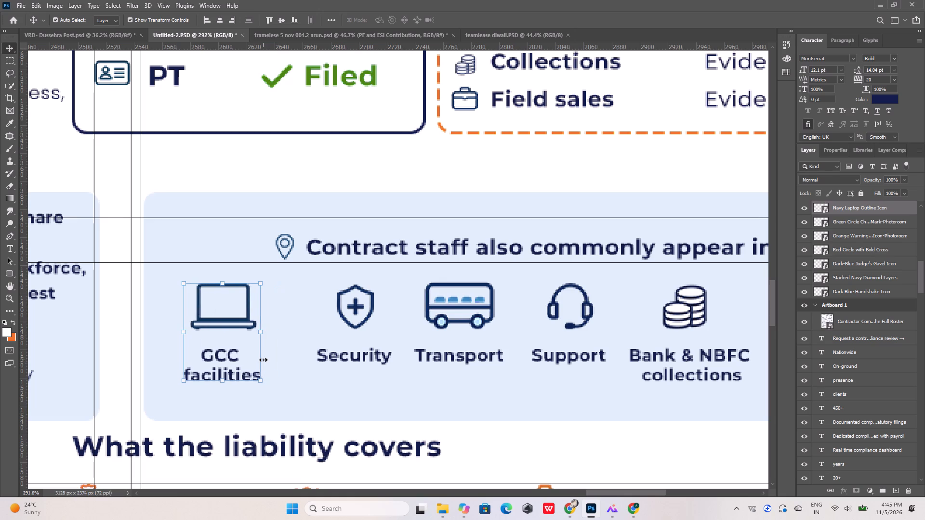
Move the selected laptop icon and GCC facilities label about 2 px further left.
key(Left)
key(shift+Left)
key(Left)
key(shift+Right)
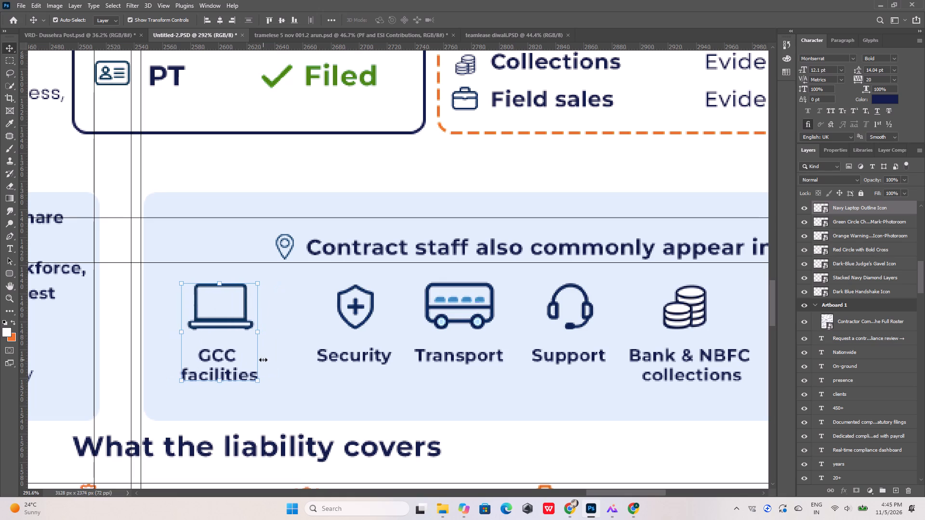
Move the shield icon and its Security label together about 10 px left, closer to the GCC facilities item.
click(356, 308)
shift+click(363, 357)
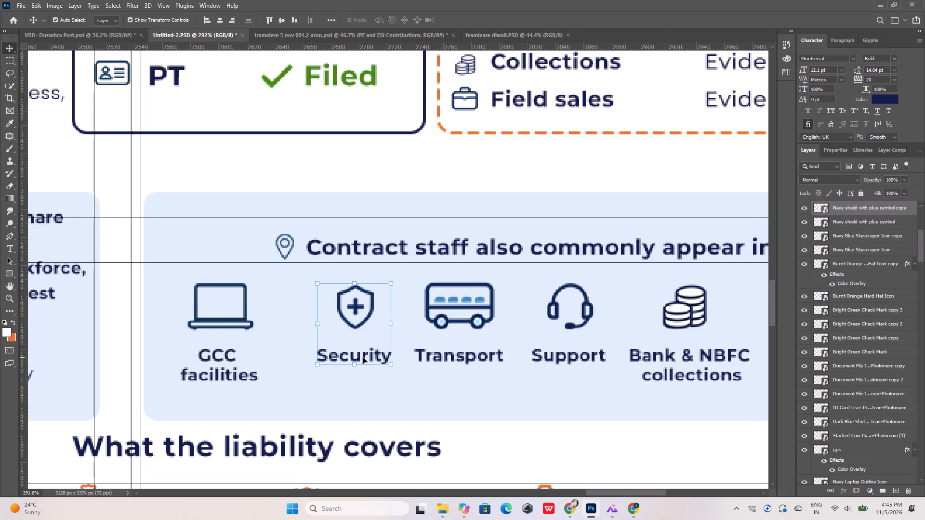
key(Left)
key(Left)
key(Left)
key(Left)
key(Left)
key(Left)
key(Left)
key(Left)
key(Left)
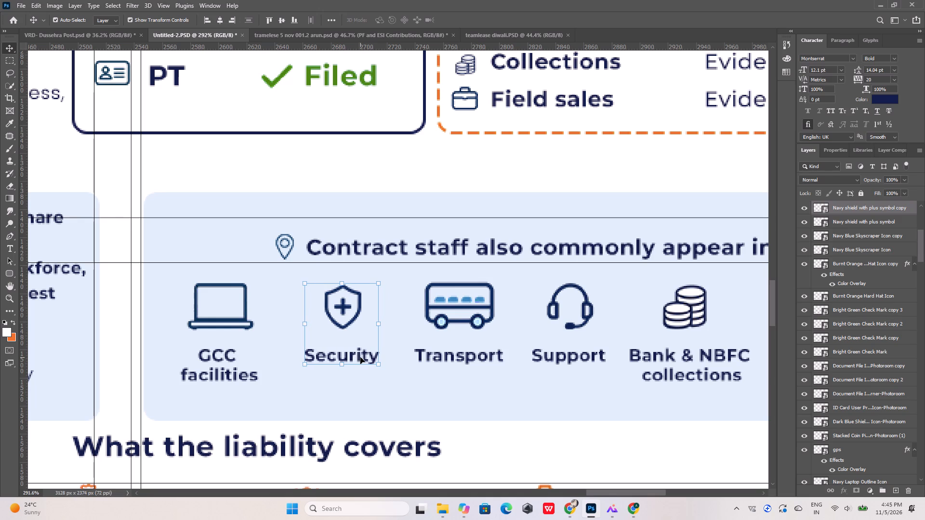
Move the person icon and its Field sales label together about 30 px right, towards the contract staff panel's edge.
alt+scroll(198, 328, down, 8)
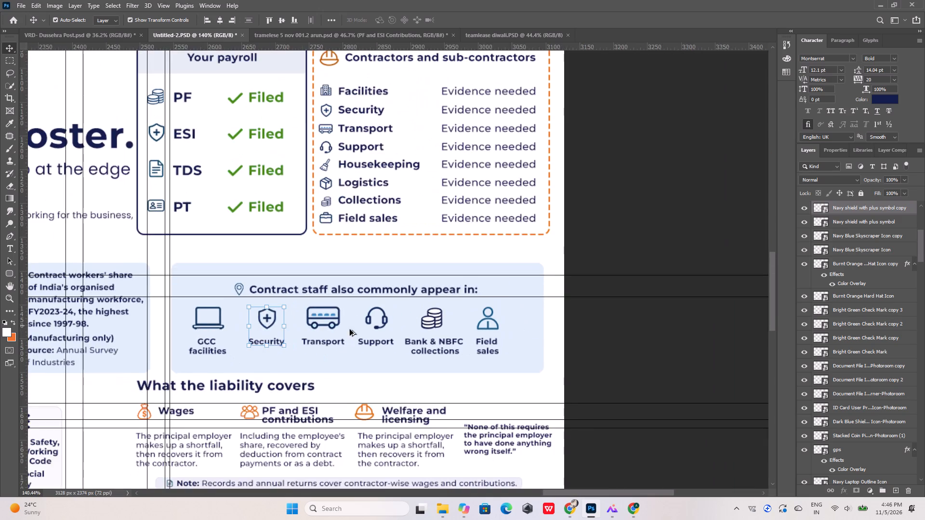
alt+scroll(489, 334, up, 10)
click(495, 314)
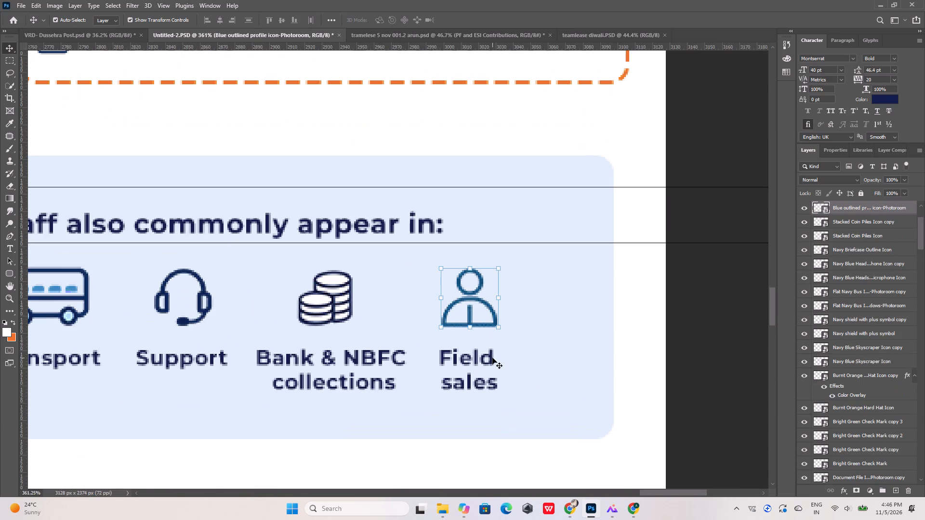
shift+click(492, 358)
key(Right)
key(Right)
key(Right)
key(Right)
key(Right)
key(Right)
key(Right)
key(Right)
key(Right)
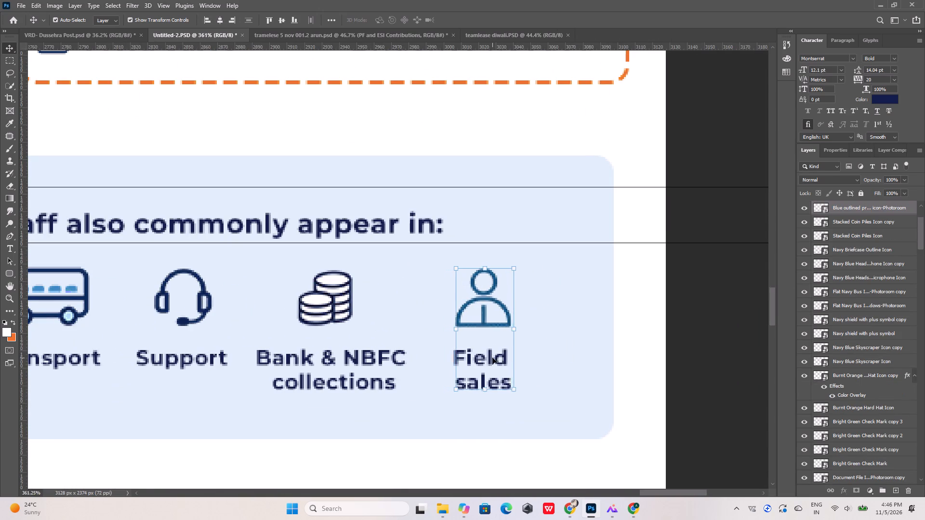
key(Right)
key(Right)
key(Right)
key(Right)
key(Right)
key(Right)
key(Right)
key(Right)
key(Right)
key(Right)
key(Right)
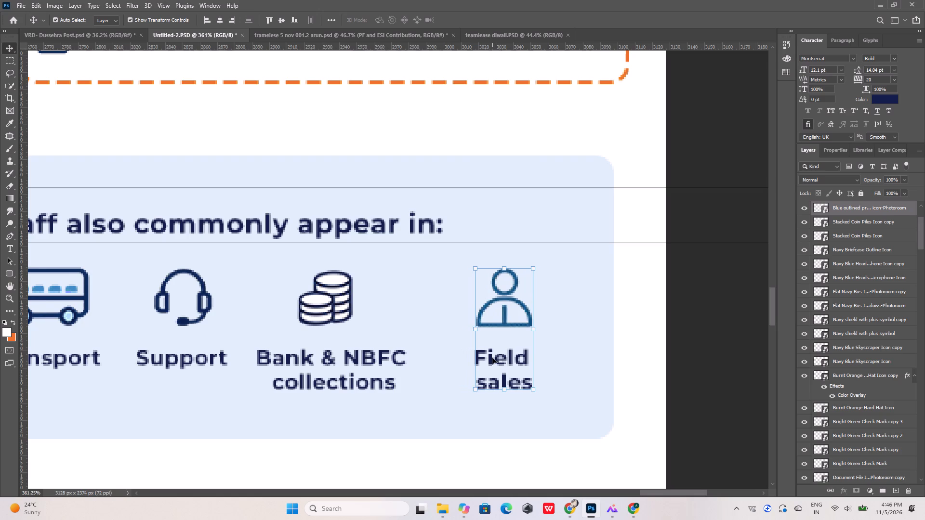
key(Right)
key(Right)
key(Right)
key(Right)
key(Right)
key(Right)
key(Right)
key(Right)
key(Right)
alt+scroll(542, 339, down, 7)
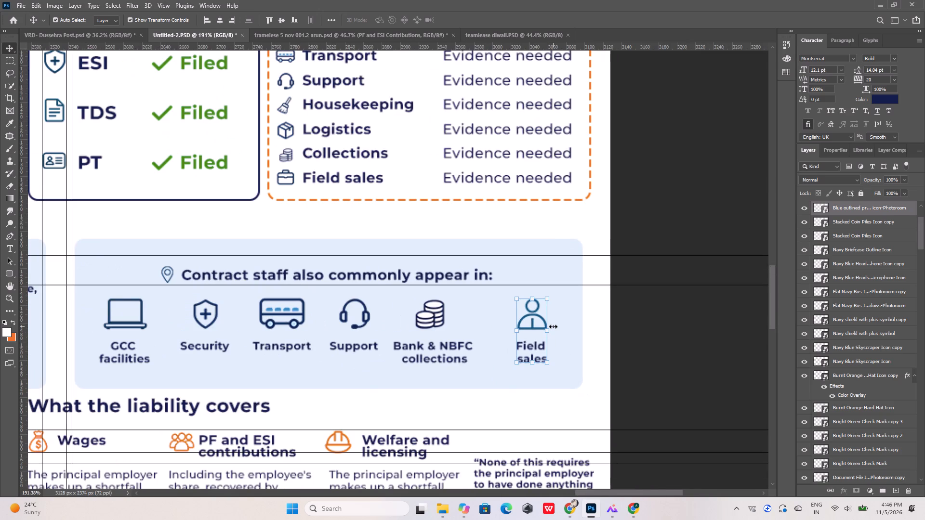
key(Right)
Move the coin stack icon and its Bank & NBFC collections label together about 18 px right.
click(439, 315)
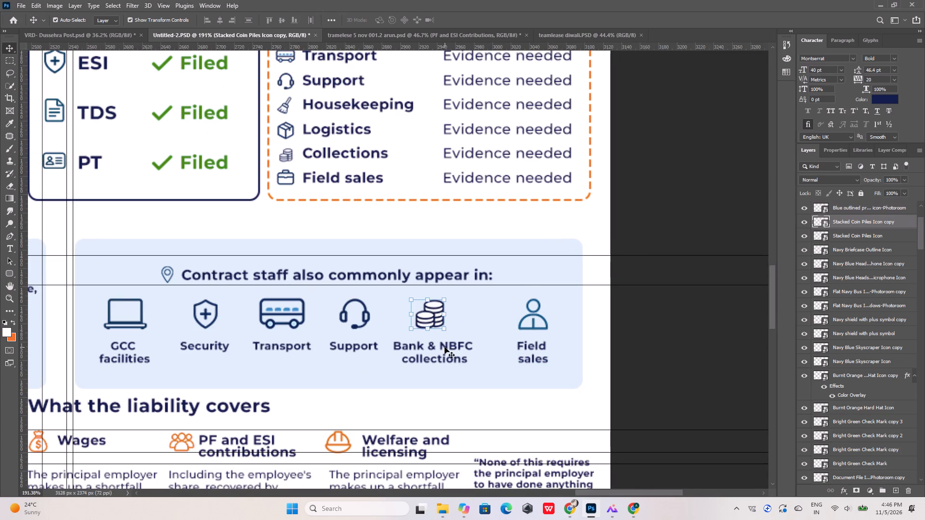
shift+click(445, 347)
key(Right)
key(Right)
key(Right)
key(Right)
key(Right)
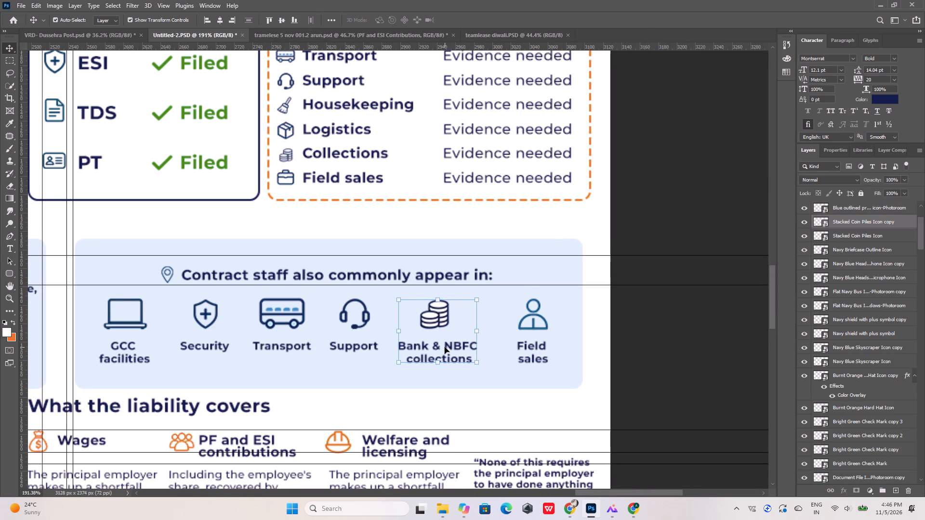
key(Right)
key(Right)
key(Right)
key(Right)
key(Right)
key(Right)
key(Right)
key(Right)
key(Right)
key(Right)
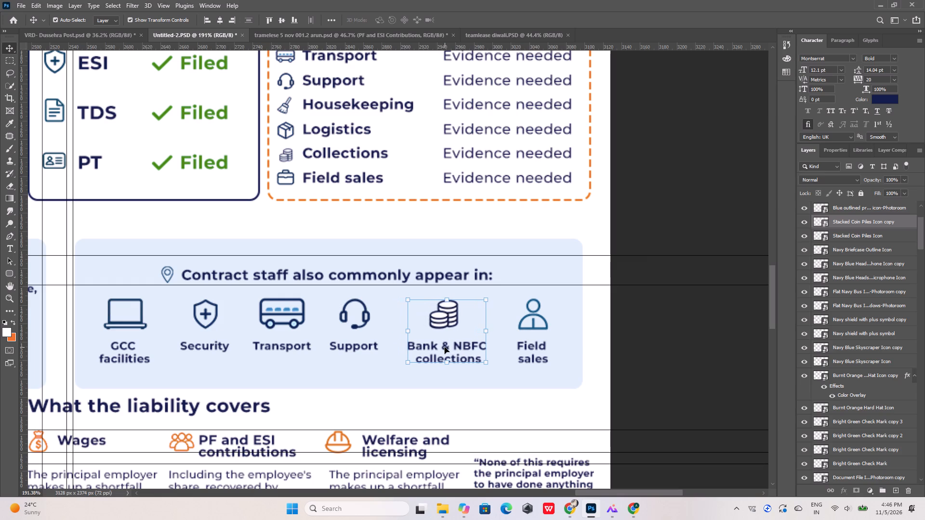
key(Right)
key(Right)
key(Right)
Move the headset icon and its Support label together 10 px right in the contract staff panel.
click(371, 318)
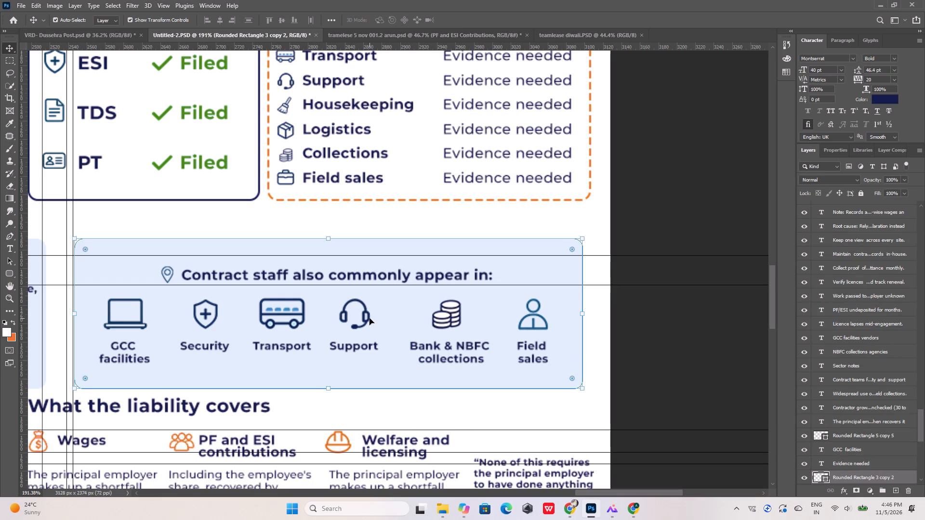
click(370, 318)
shift+click(373, 347)
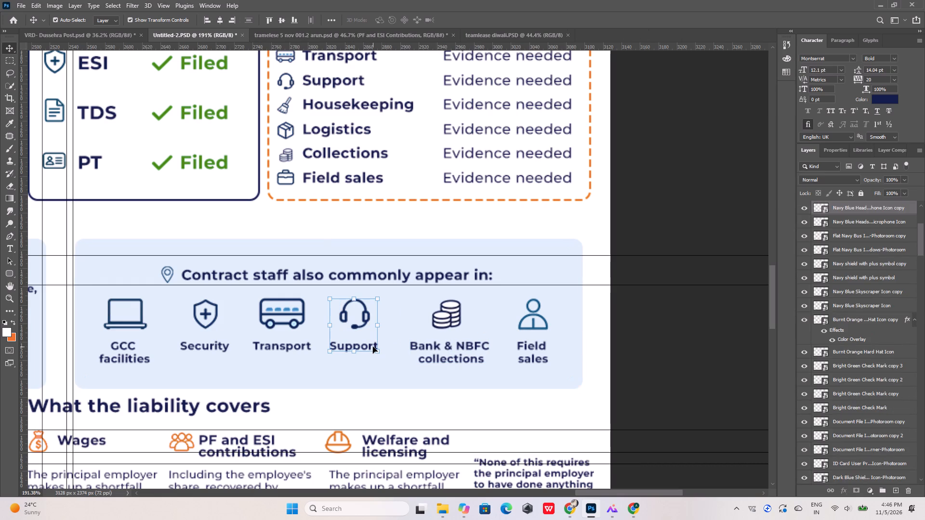
key(shift+Right)
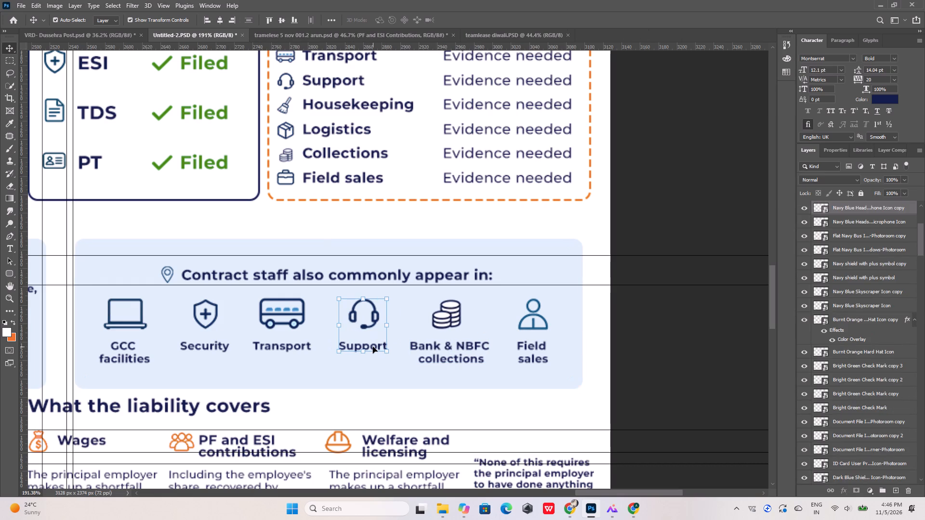
click(402, 370)
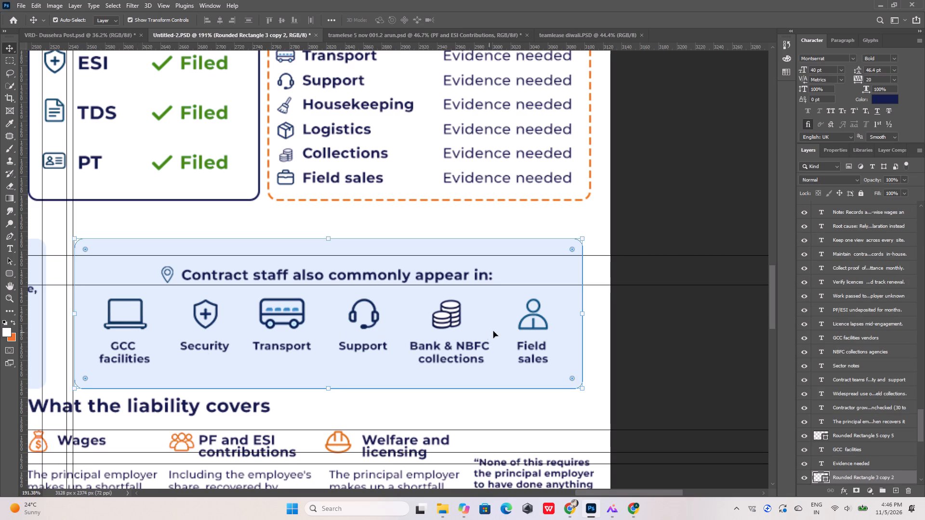
Move the person icon and Field sales label another 10 px right.
click(533, 326)
shift+click(536, 347)
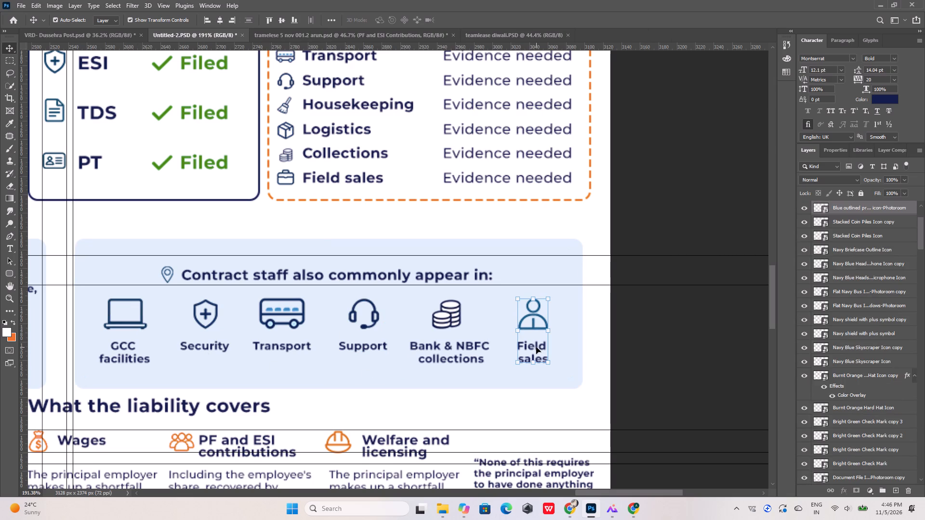
key(shift+Right)
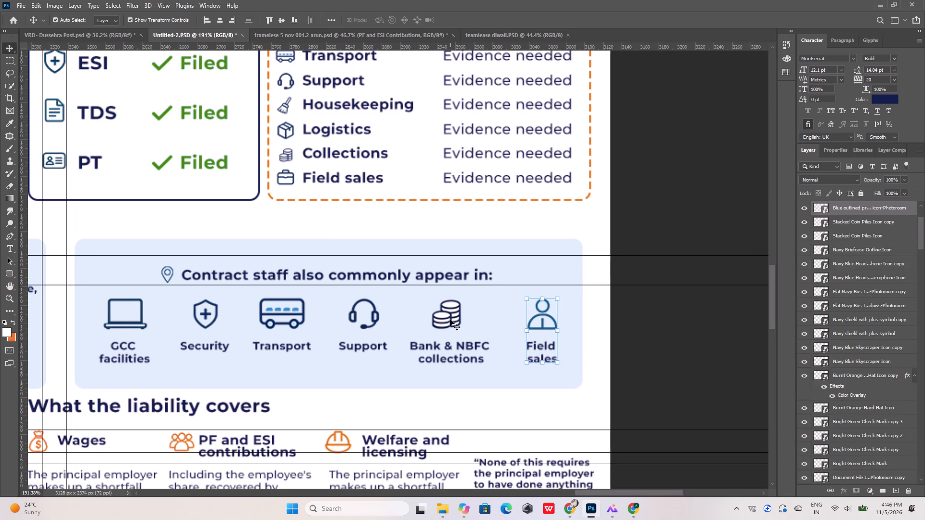
Move the coin stack icon and Bank & NBFC collections label another 8 px right.
click(450, 319)
shift+click(452, 344)
key(Right)
key(Right)
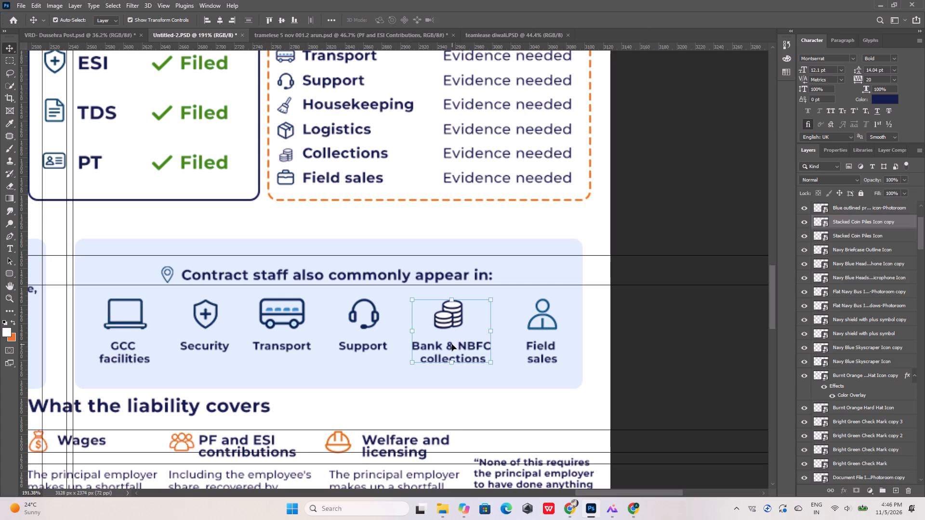
key(Right)
key(Right)
key(Right)
key(Right)
key(Right)
key(Right)
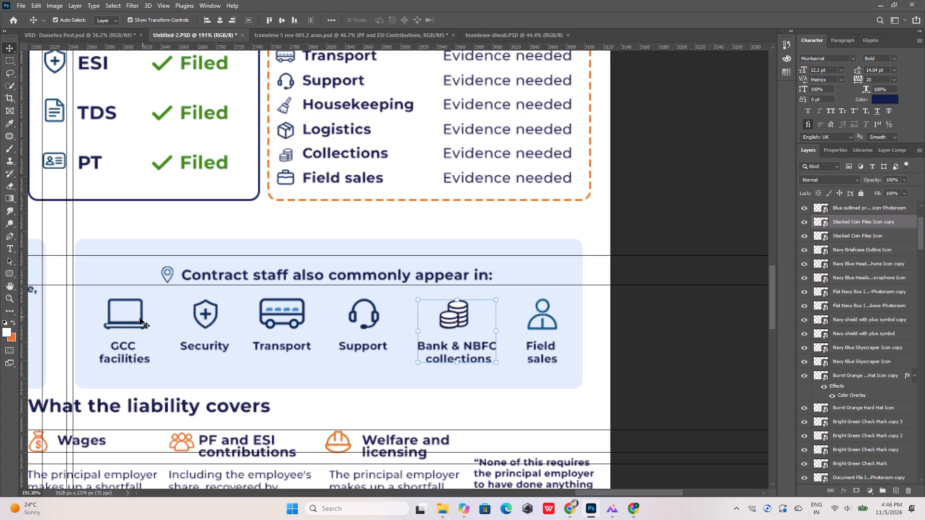
Move the laptop icon and GCC facilities label together another 3 px left.
click(134, 323)
shift+click(135, 349)
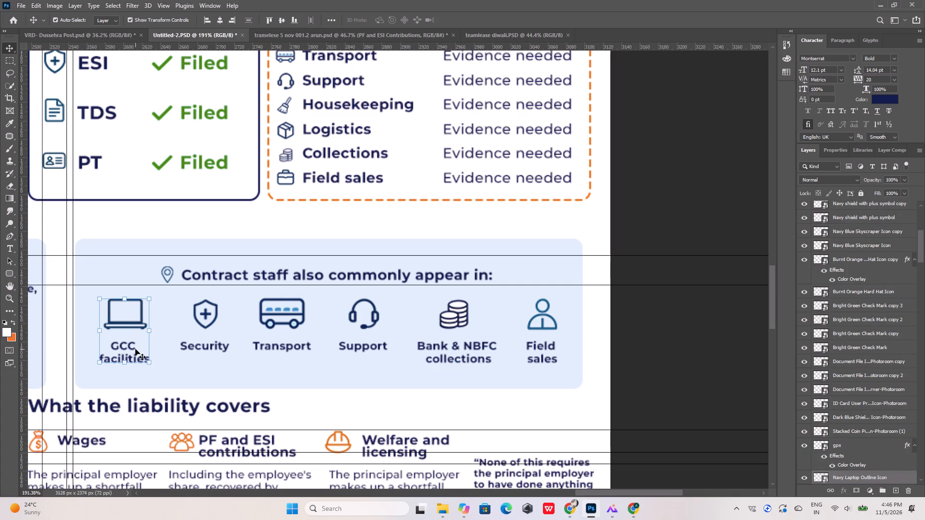
key(Left)
key(Left)
key(Left)
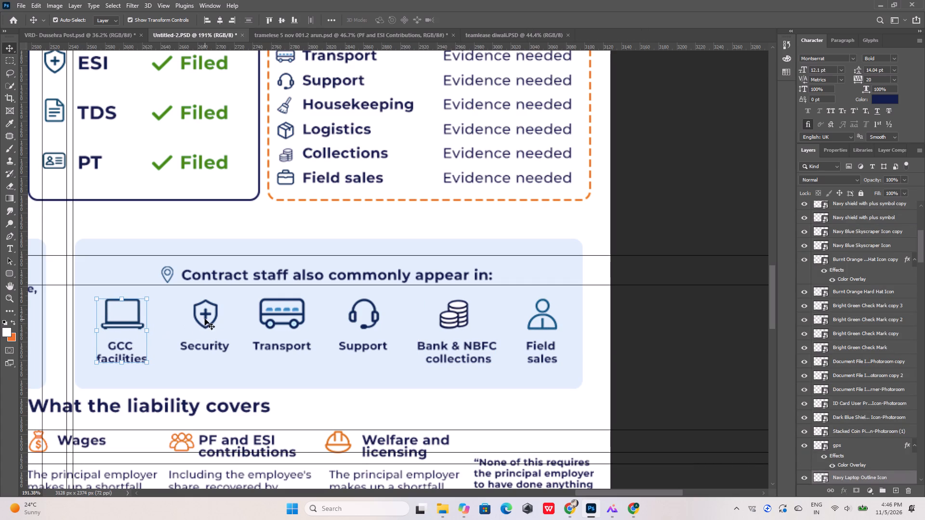
Move the shield icon and Security label together another 3 px left.
click(206, 314)
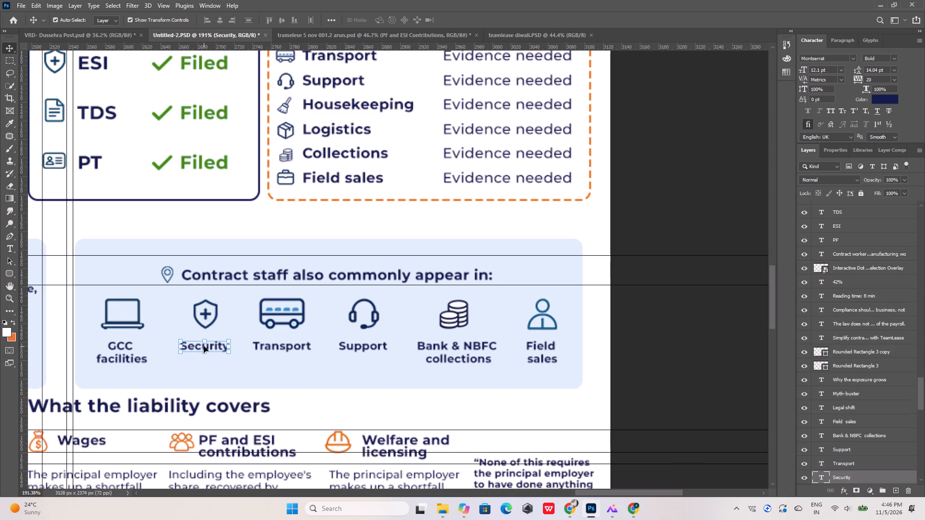
shift+click(205, 312)
key(Left)
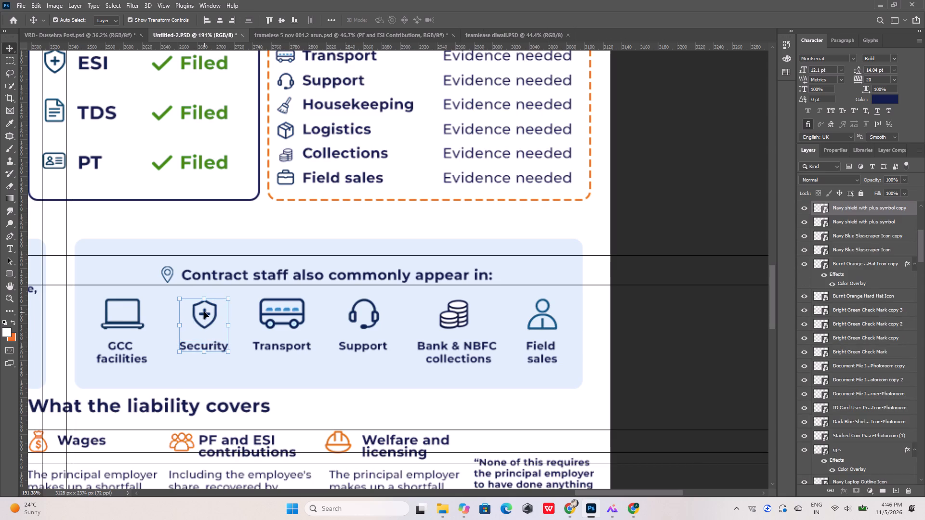
key(Left)
key(Left)
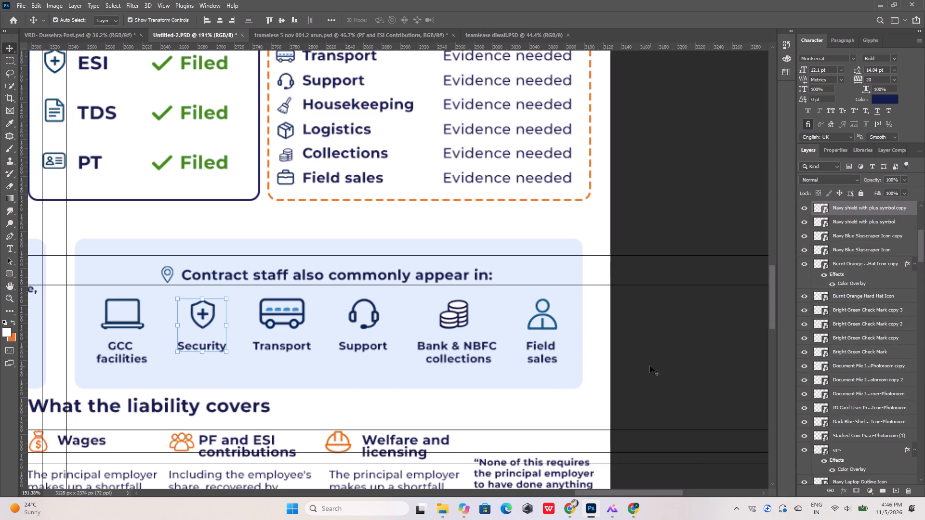
Move the bus icon and its Transport label together 4 px right in the contract staff panel.
click(302, 318)
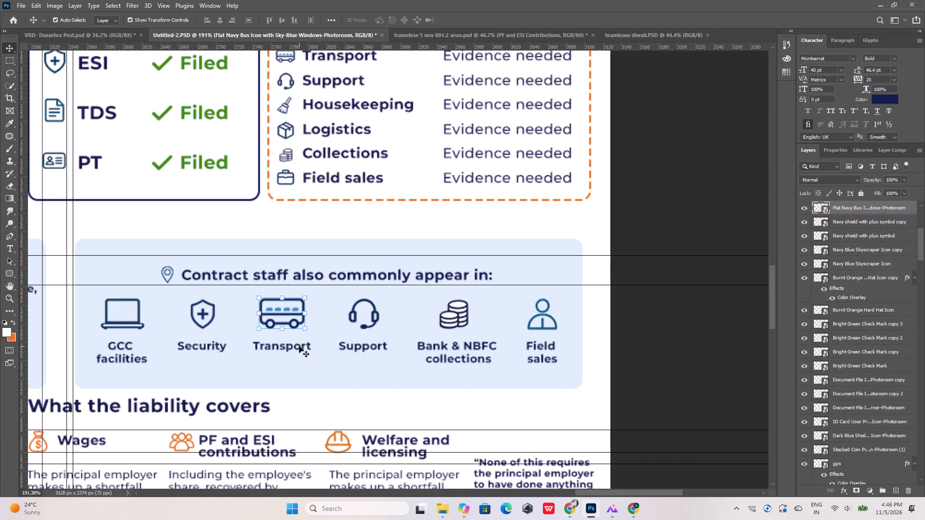
shift+click(299, 346)
key(Right)
key(Right)
key(Right)
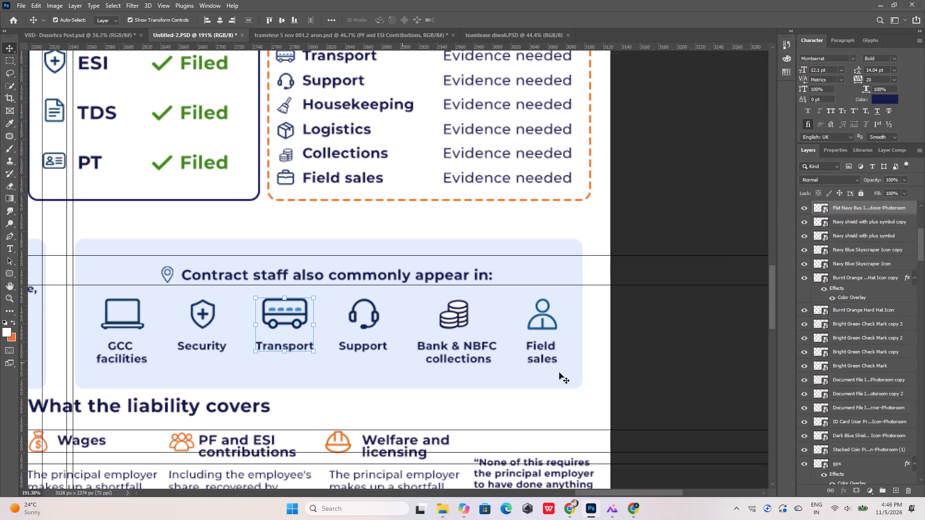
key(Right)
key(Right)
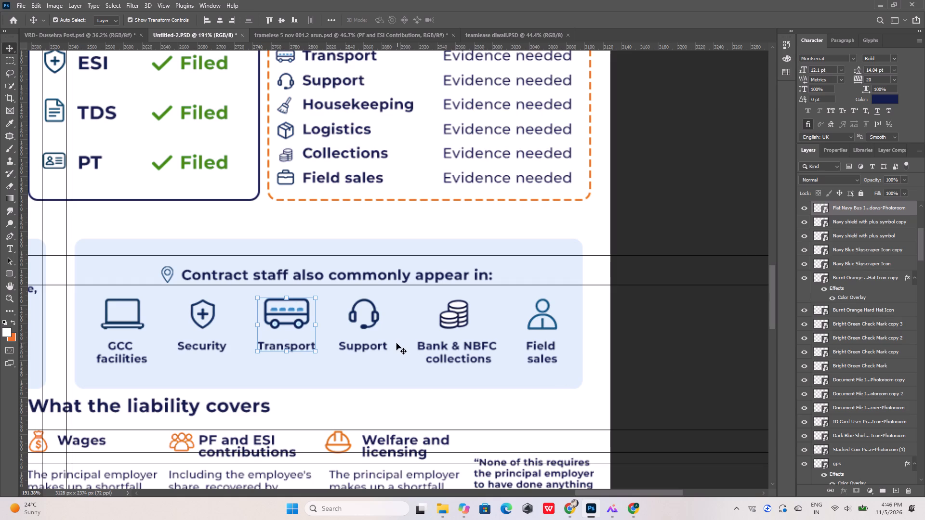
key(Left)
Move the headset icon and Support label together another 4 px right and deselect them.
click(369, 326)
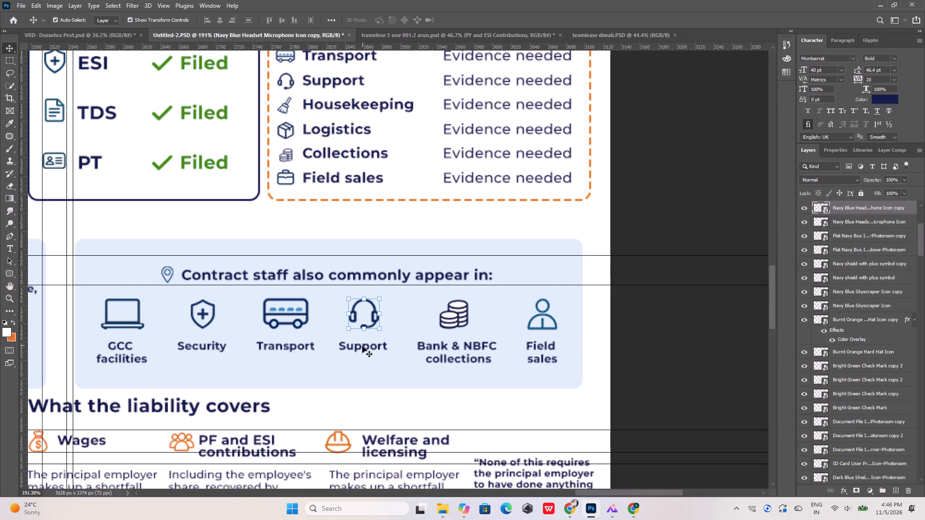
shift+click(362, 346)
key(Right)
key(Right)
key(Right)
key(Right)
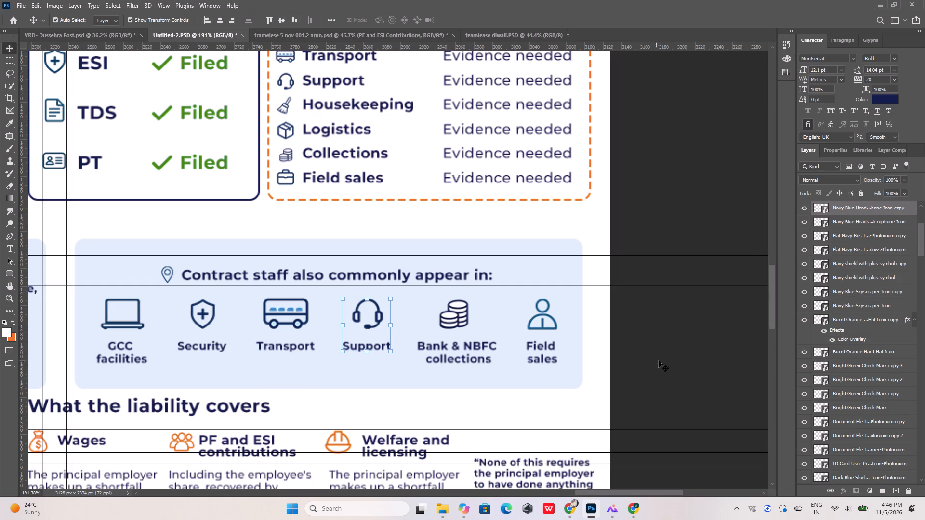
click(672, 354)
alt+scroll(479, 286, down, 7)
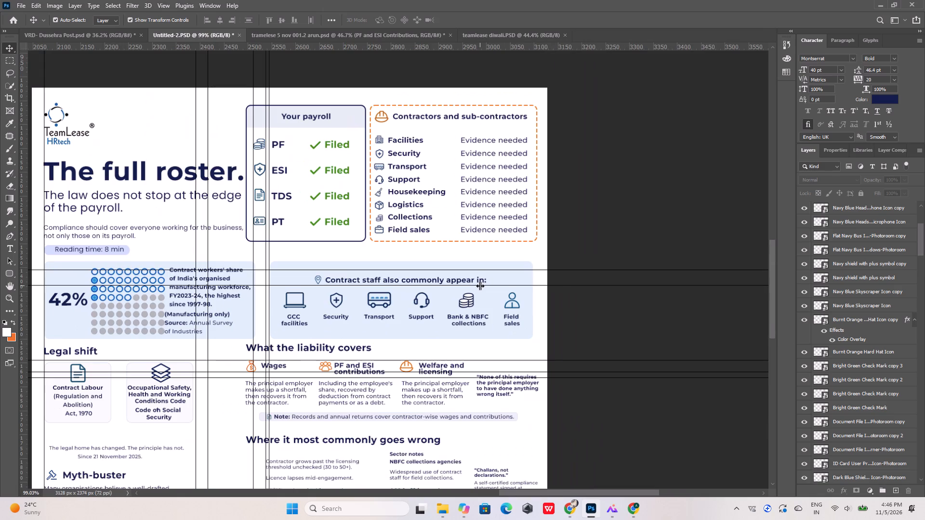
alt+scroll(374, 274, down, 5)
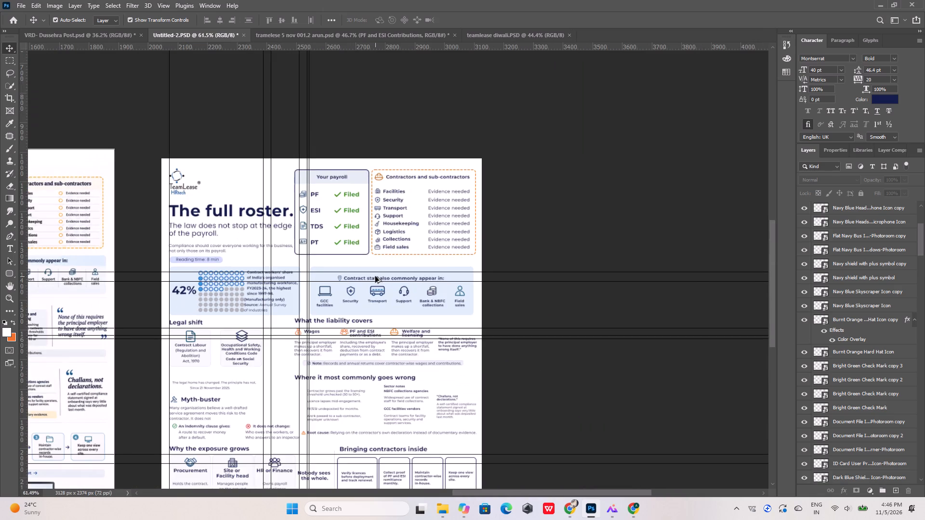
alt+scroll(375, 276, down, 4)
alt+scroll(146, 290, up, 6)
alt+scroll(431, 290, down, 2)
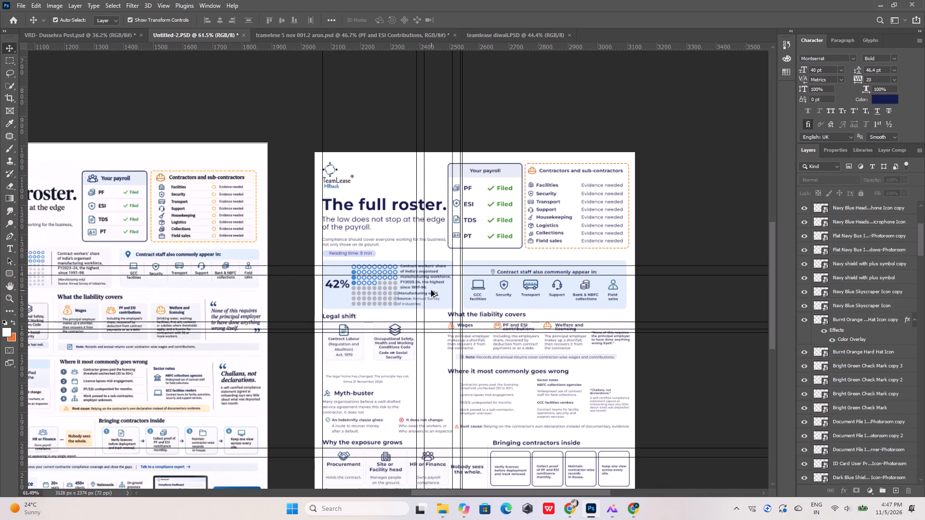
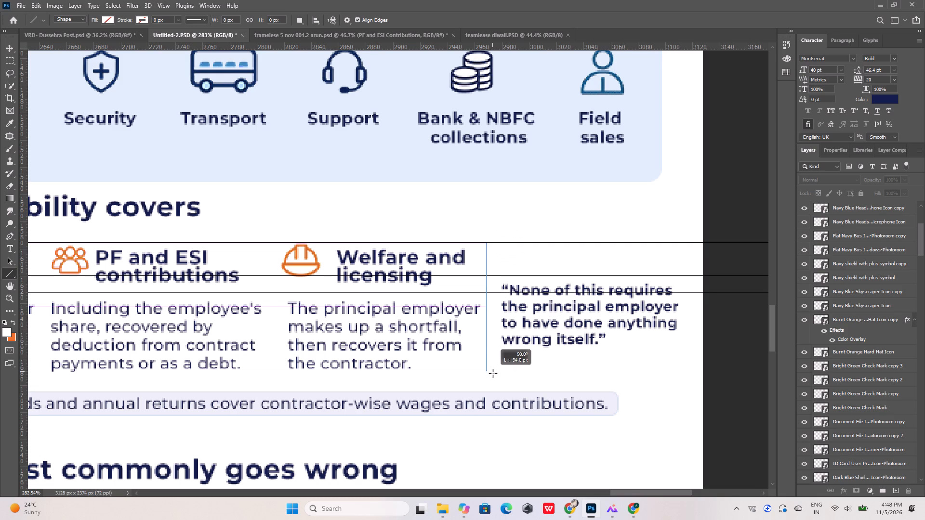
Draw a vertical divider line about 96 px tall between the Welfare and licensing column and the quote, with a 1 px dark blue stroke.
shift+drag(493, 373, 493, 374)
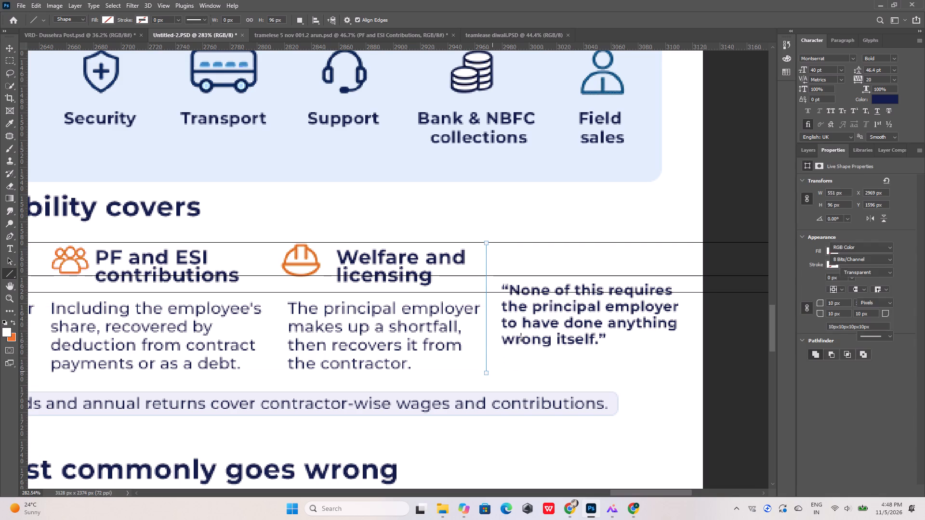
click(143, 17)
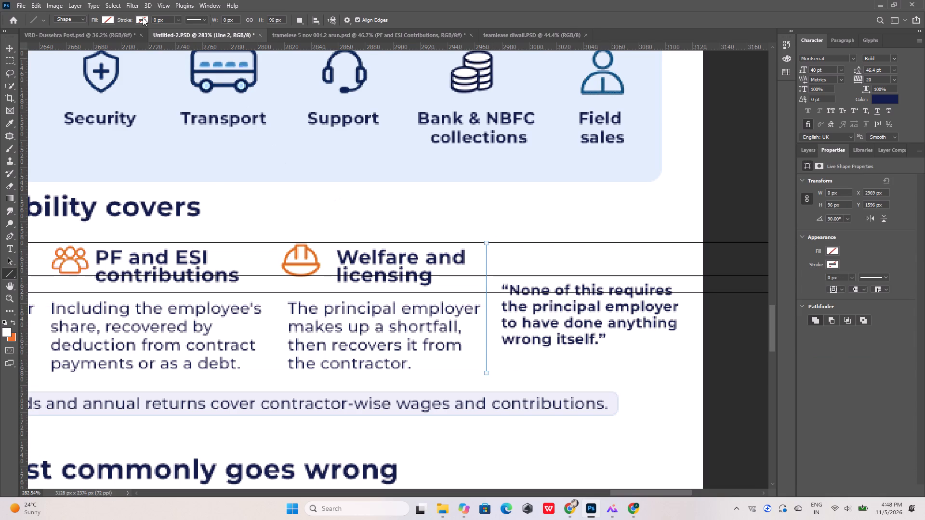
click(82, 72)
drag(165, 18, 154, 21)
drag(154, 21, 152, 21)
key(1)
key(Return)
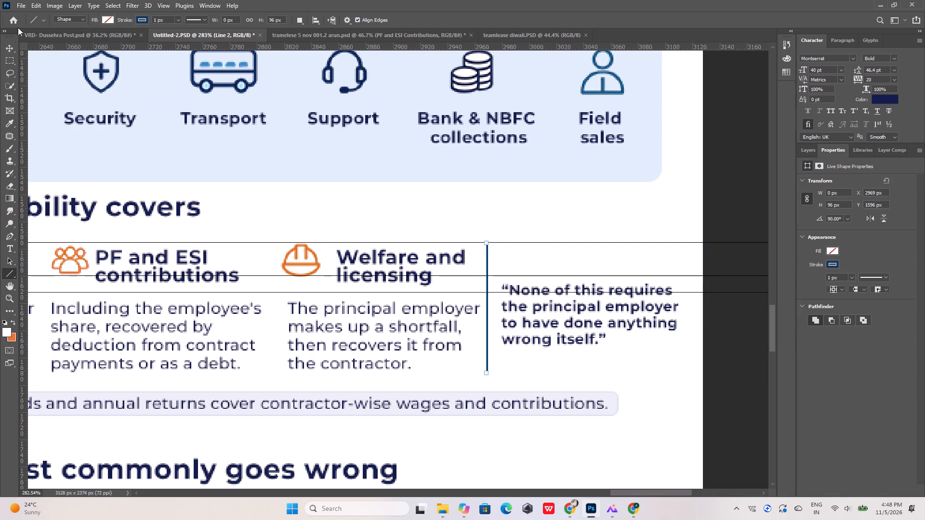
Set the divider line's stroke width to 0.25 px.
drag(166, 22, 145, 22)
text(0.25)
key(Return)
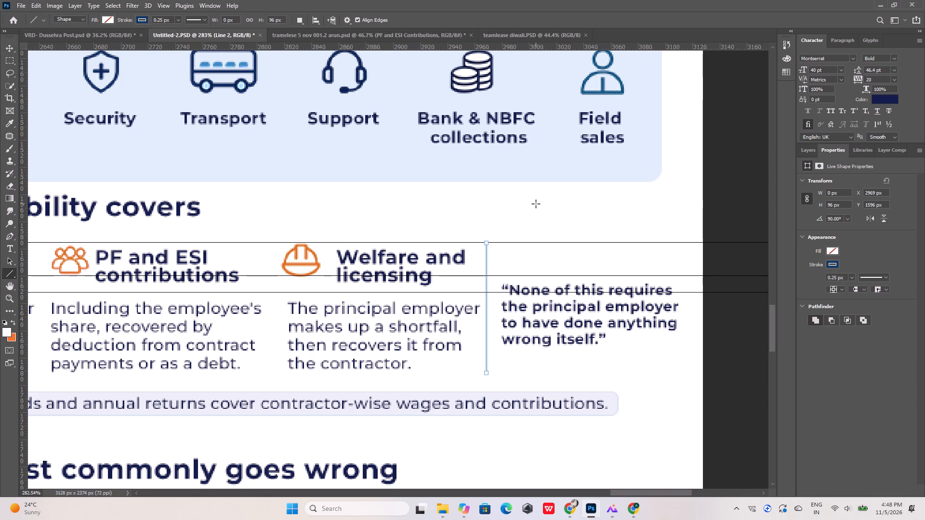
Move the divider line 2 px right, closer to the quote, and deselect it.
key(Right)
key(Right)
click(4, 49)
key(Right)
key(Right)
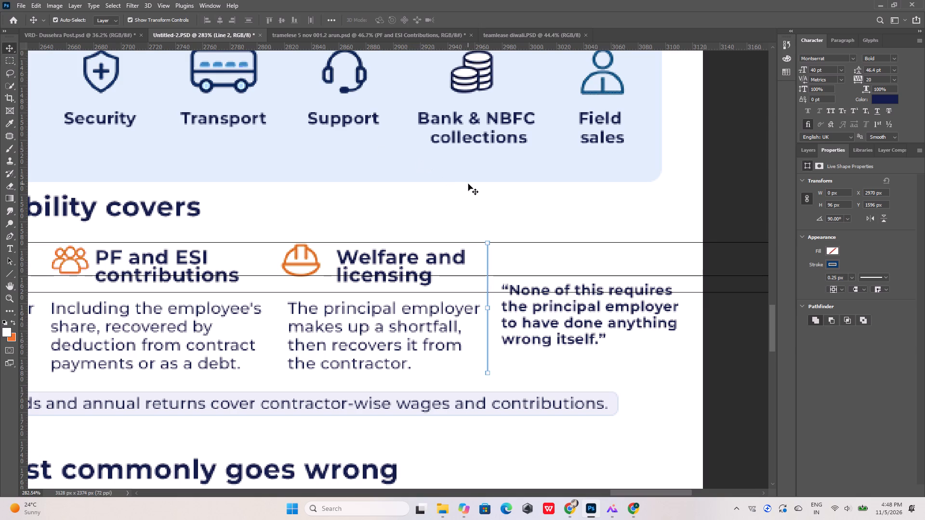
click(468, 184)
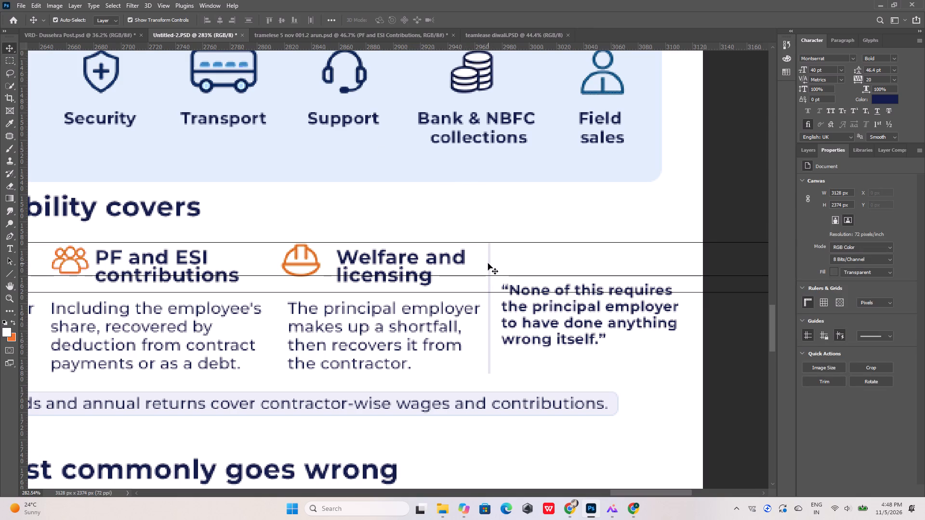
Set the stroke width of the divider line beside the quote to 0.5 px.
click(489, 263)
click(489, 263)
scroll(489, 274, up, 5)
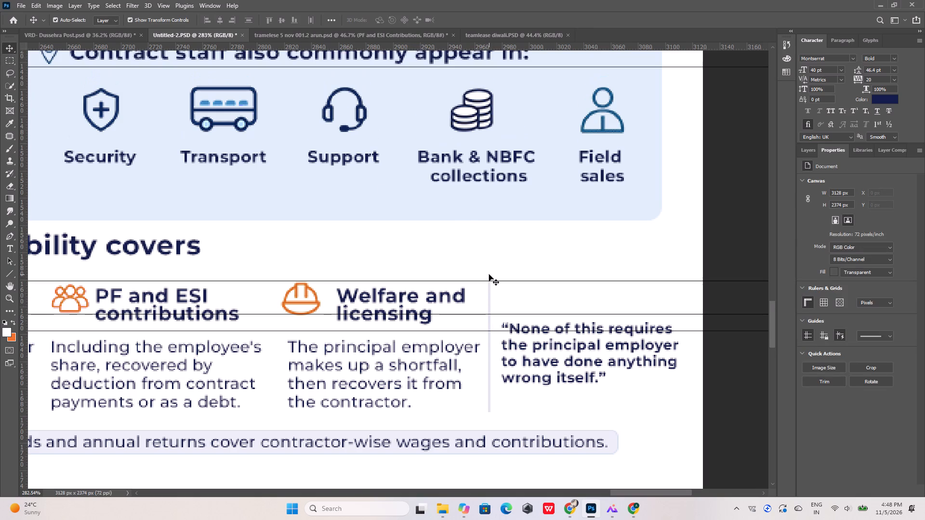
alt+scroll(489, 327, up, 11)
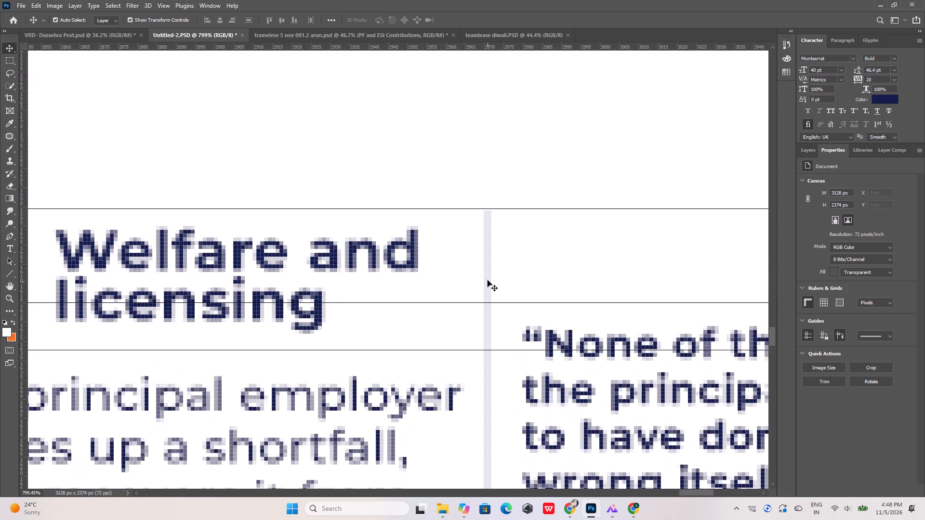
click(489, 278)
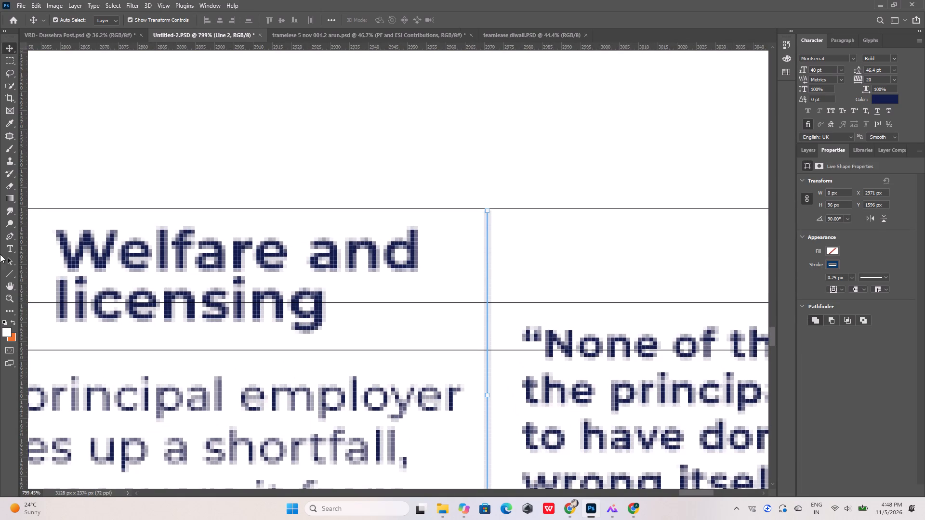
click(10, 275)
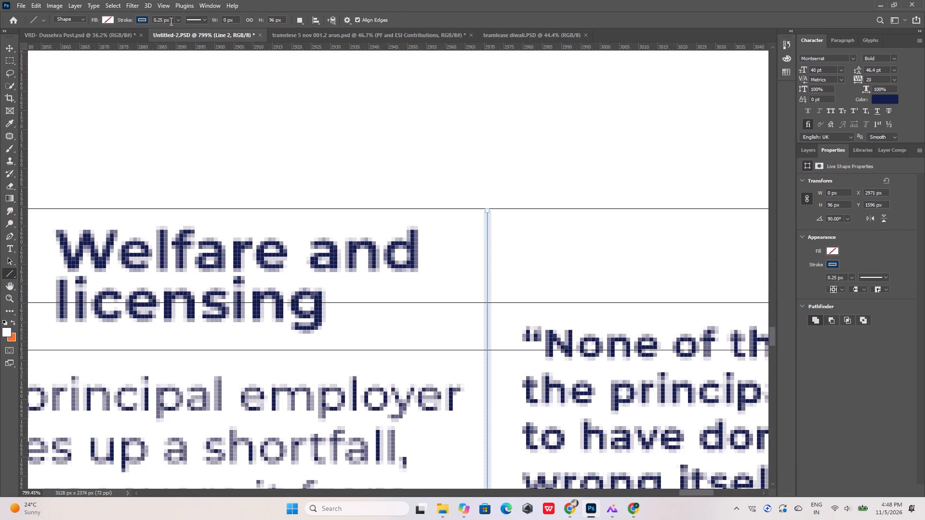
drag(170, 20, 143, 24)
text(0.50)
key(Return)
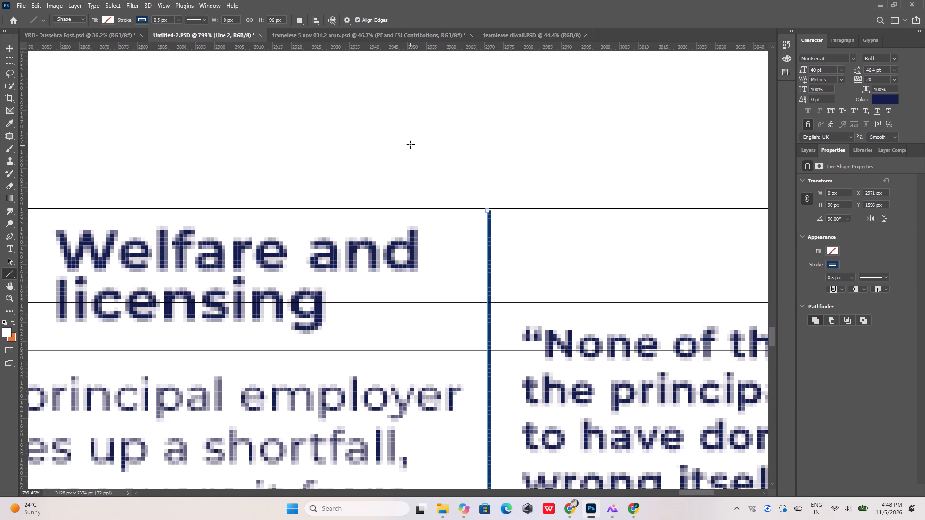
click(410, 144)
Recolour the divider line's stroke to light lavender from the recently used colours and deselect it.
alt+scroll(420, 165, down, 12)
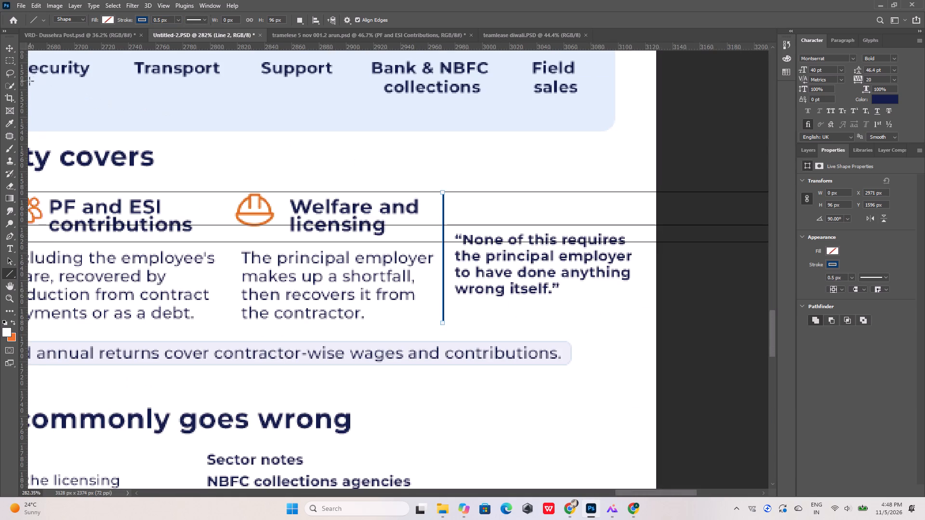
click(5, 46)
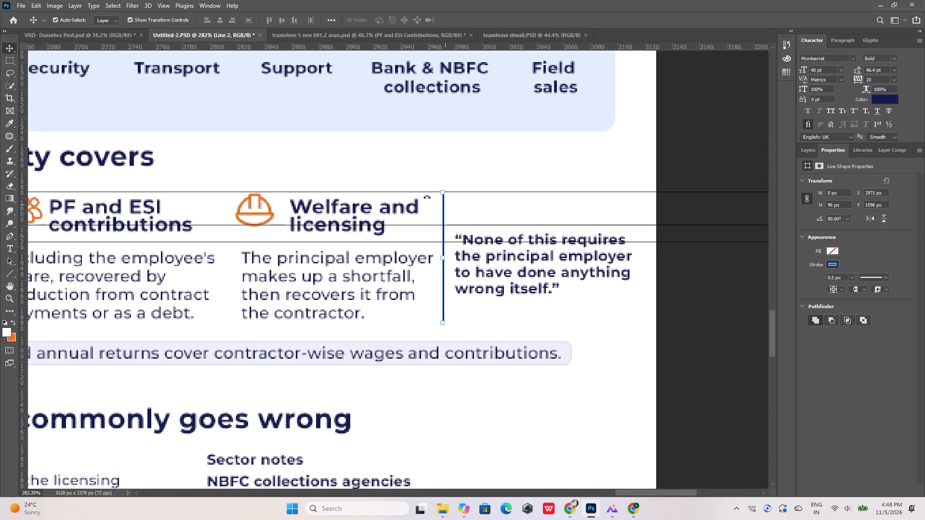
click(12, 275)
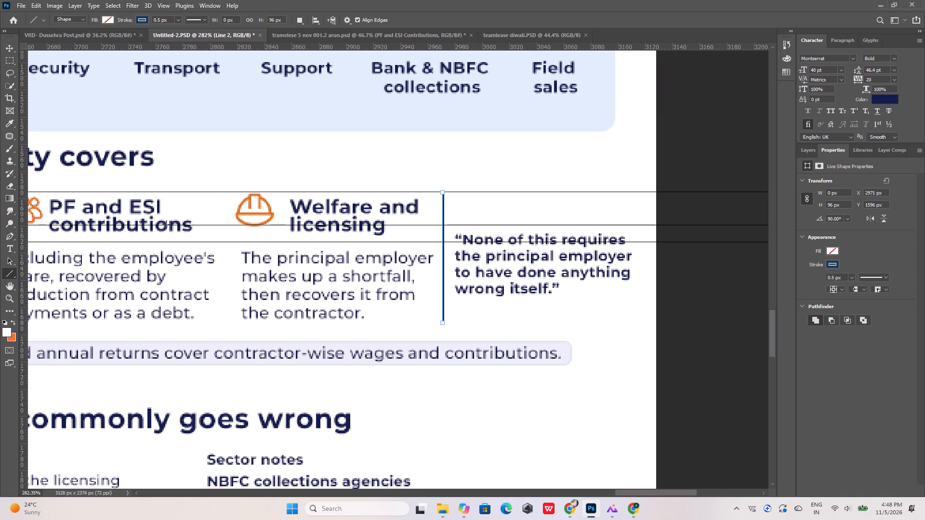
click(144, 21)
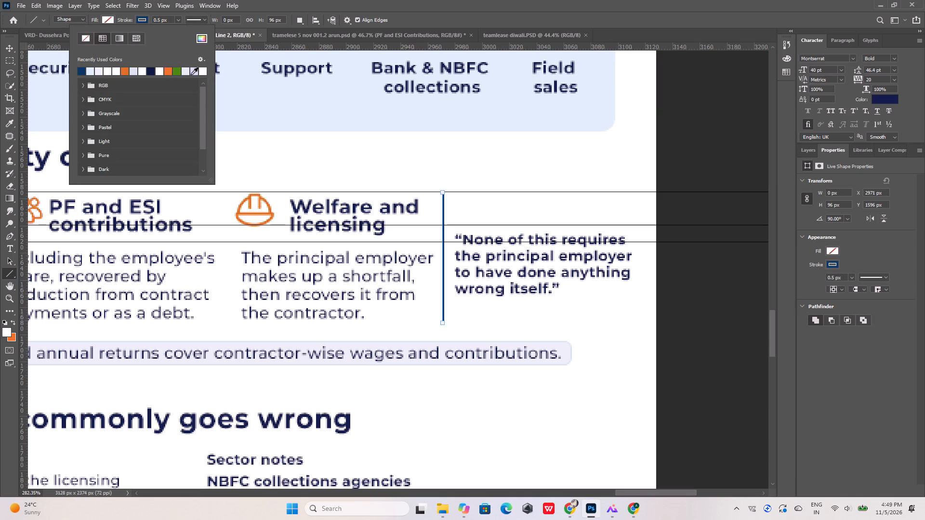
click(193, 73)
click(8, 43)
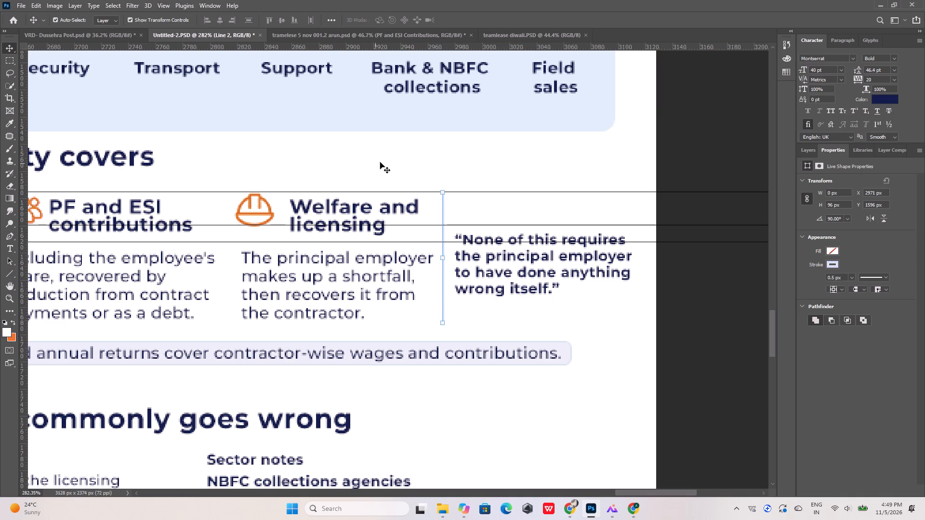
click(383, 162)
Compare the divider line beside the “None of this requires” quote with the matching line in the reference infographic.
alt+scroll(439, 204, down, 10)
alt+scroll(445, 259, up, 5)
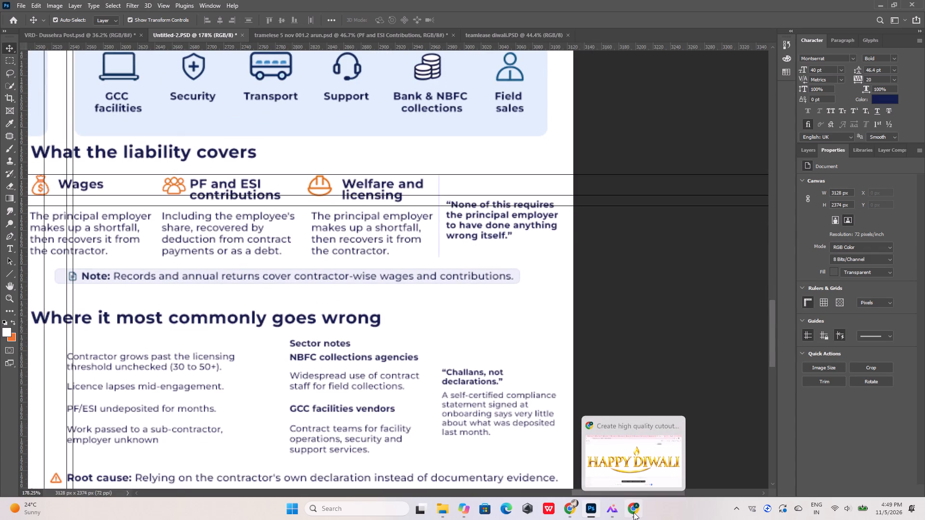
click(619, 514)
click(619, 514)
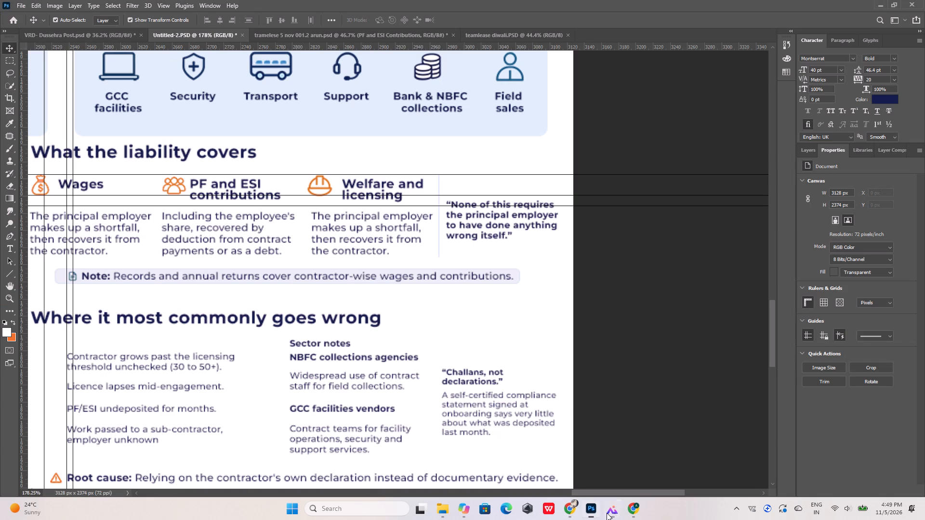
alt+scroll(553, 296, down, 10)
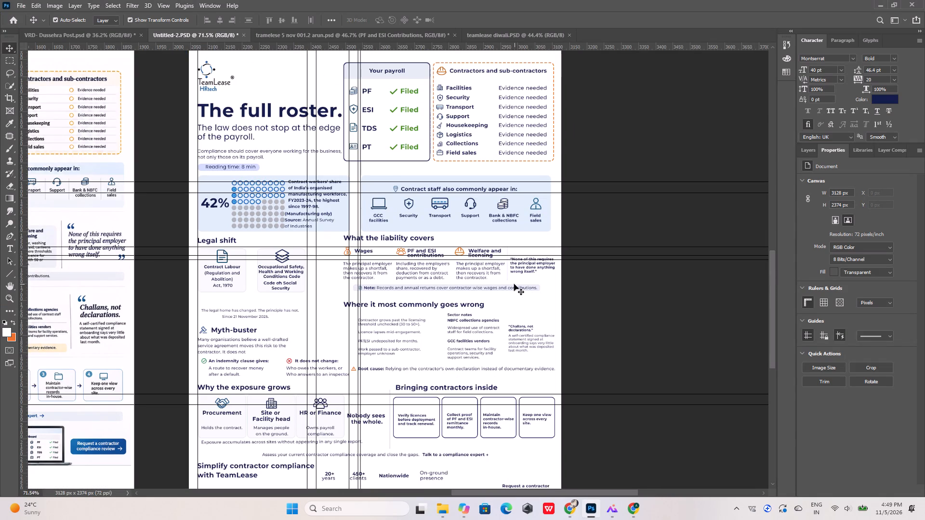
alt+scroll(521, 275, up, 15)
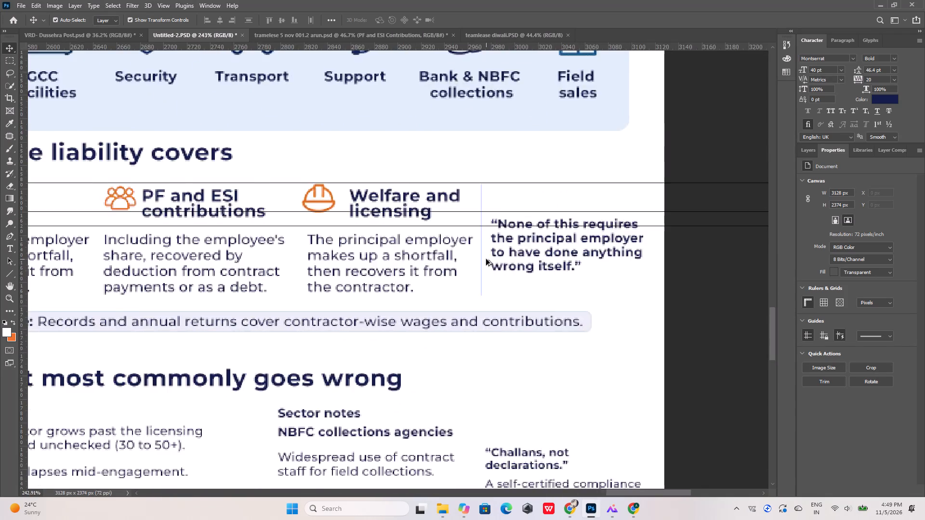
alt+scroll(486, 259, up, 2)
scroll(467, 194, down, 17)
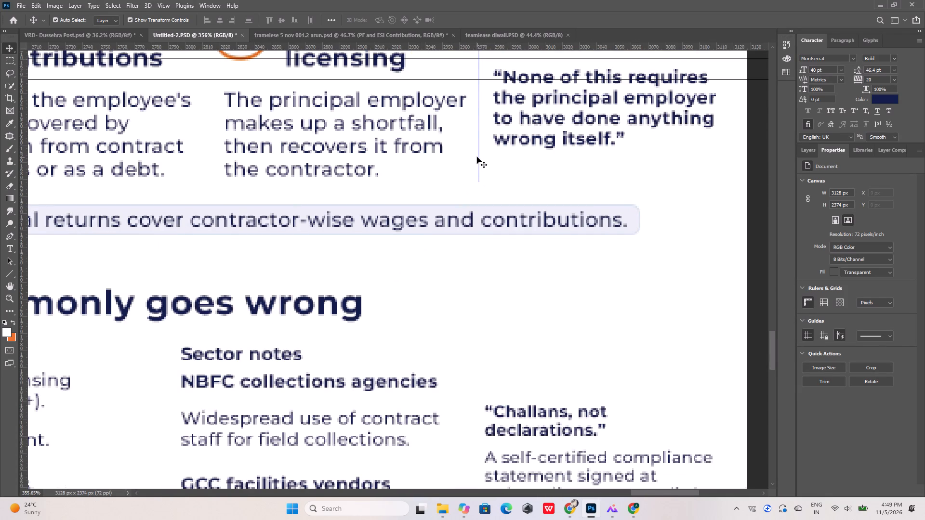
alt+scroll(482, 216, down, 20)
alt+scroll(482, 216, down, 3)
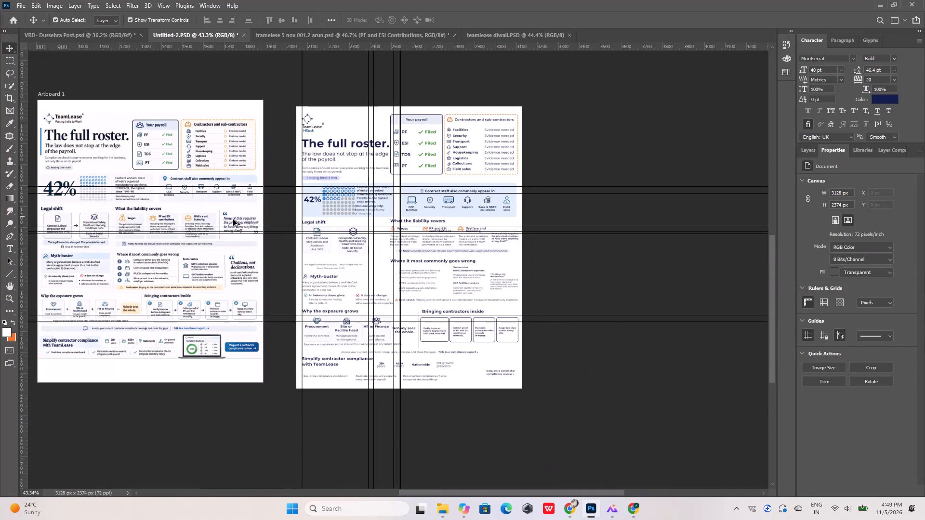
alt+scroll(231, 221, up, 20)
alt+scroll(207, 218, up, 6)
alt+scroll(207, 218, down, 3)
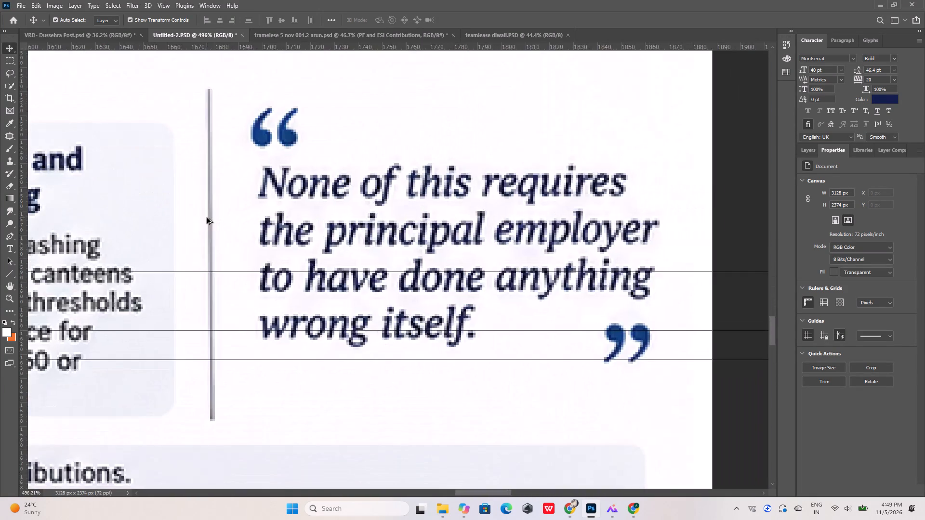
alt+scroll(207, 218, down, 20)
alt+scroll(207, 218, down, 6)
alt+scroll(375, 214, up, 16)
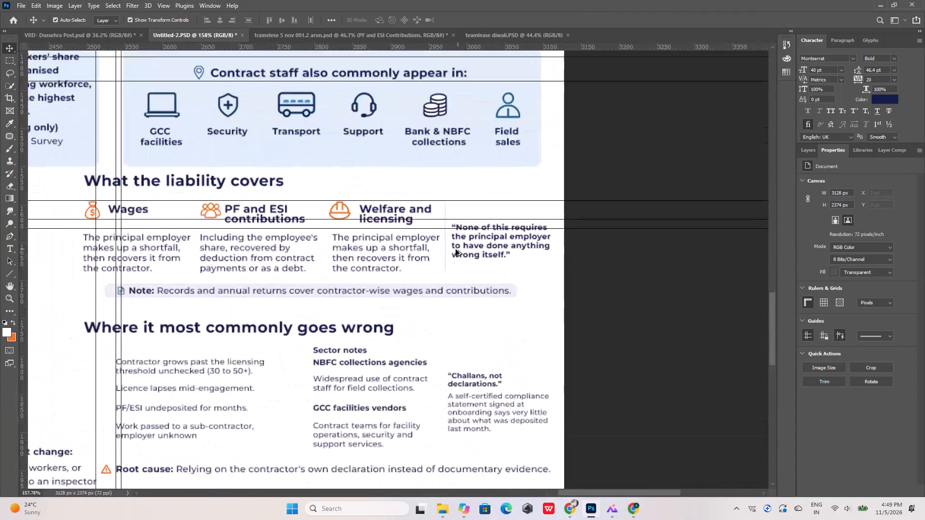
alt+scroll(456, 249, up, 19)
Change the stroke colour of the divider line beside the quote to dark blue from the recently used colours.
click(428, 244)
click(424, 244)
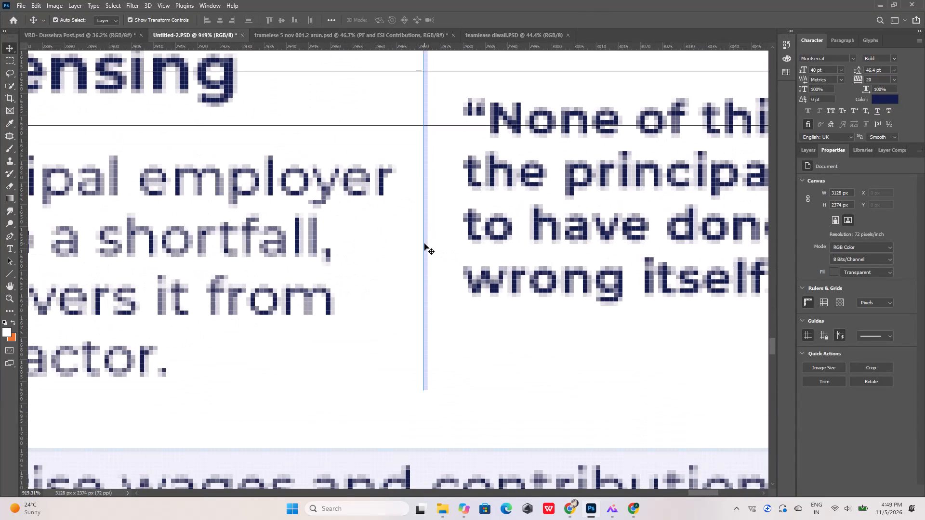
click(9, 273)
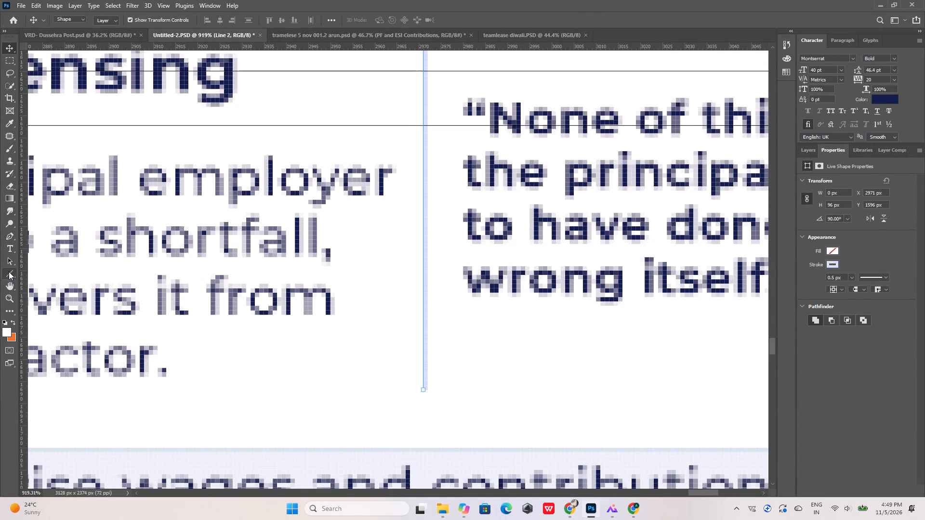
click(142, 20)
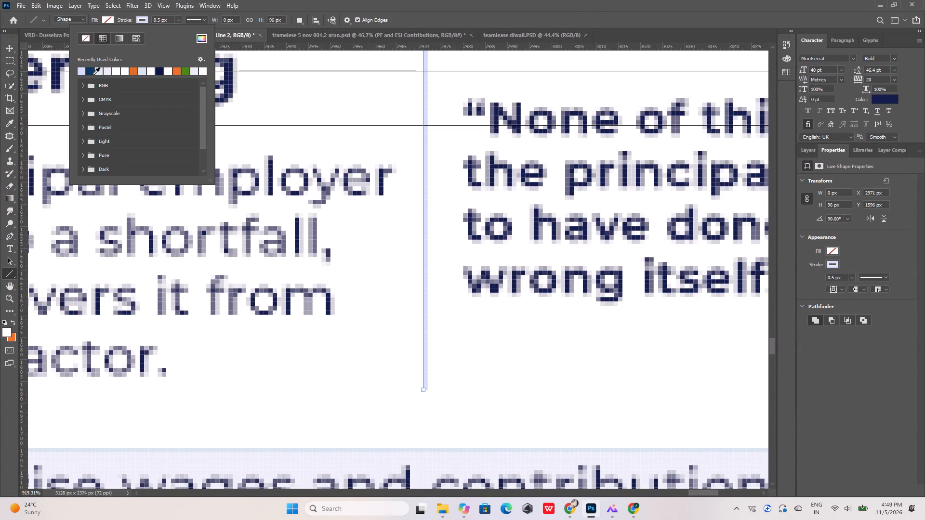
click(81, 73)
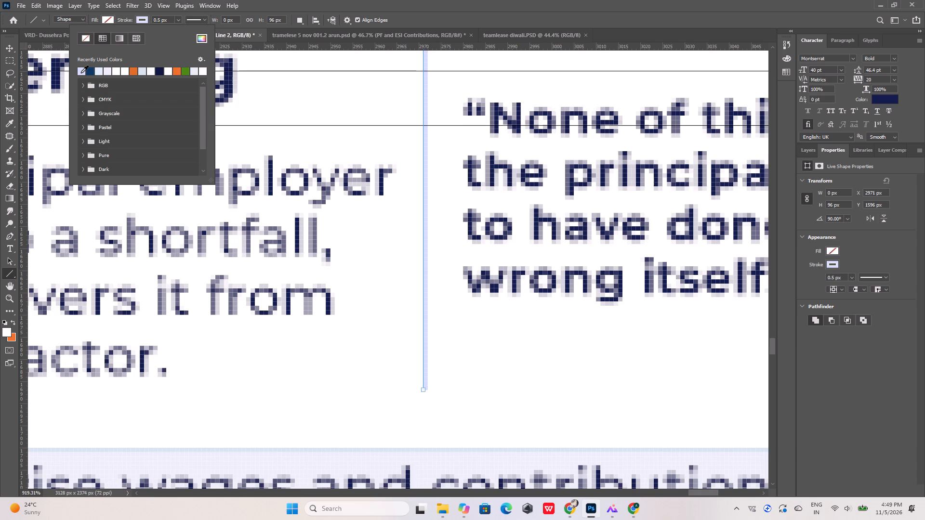
click(86, 72)
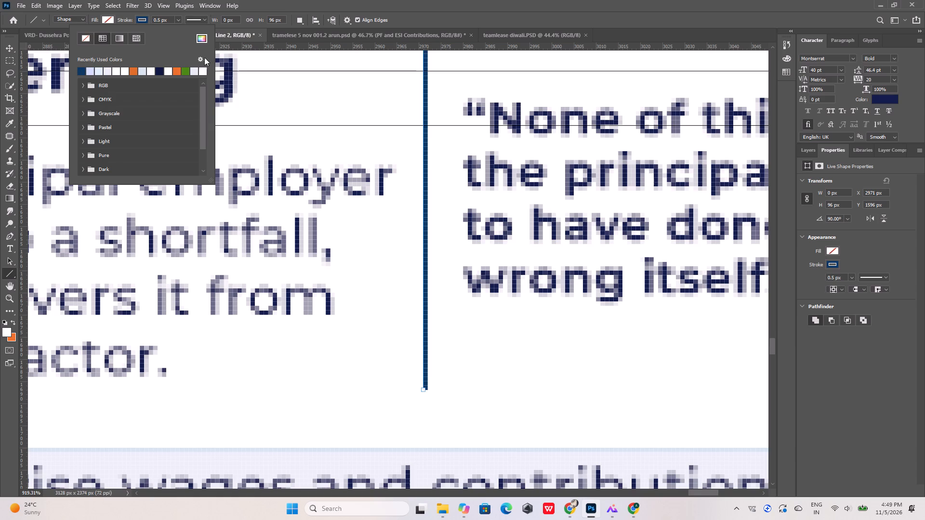
Lower the opacity of the divider line beside the liability quote to 61%.
click(812, 150)
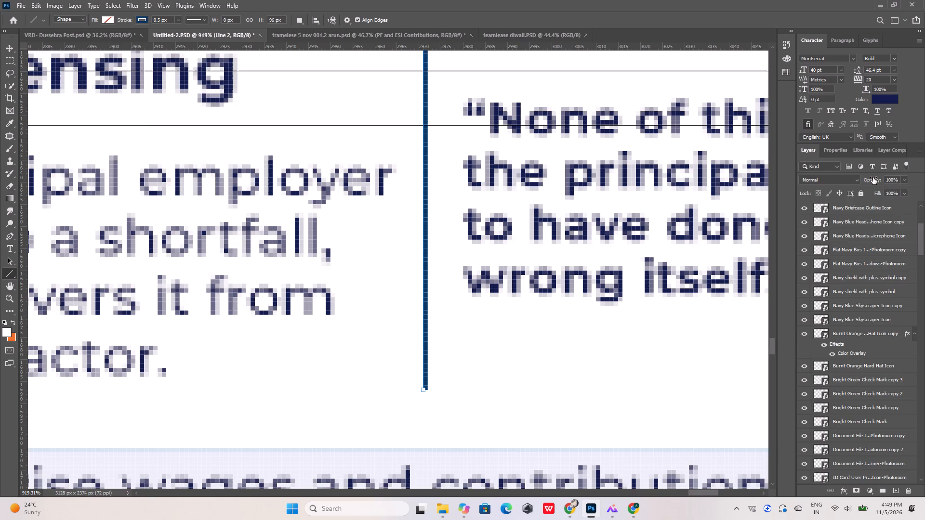
drag(873, 177, 865, 180)
drag(871, 178, 868, 179)
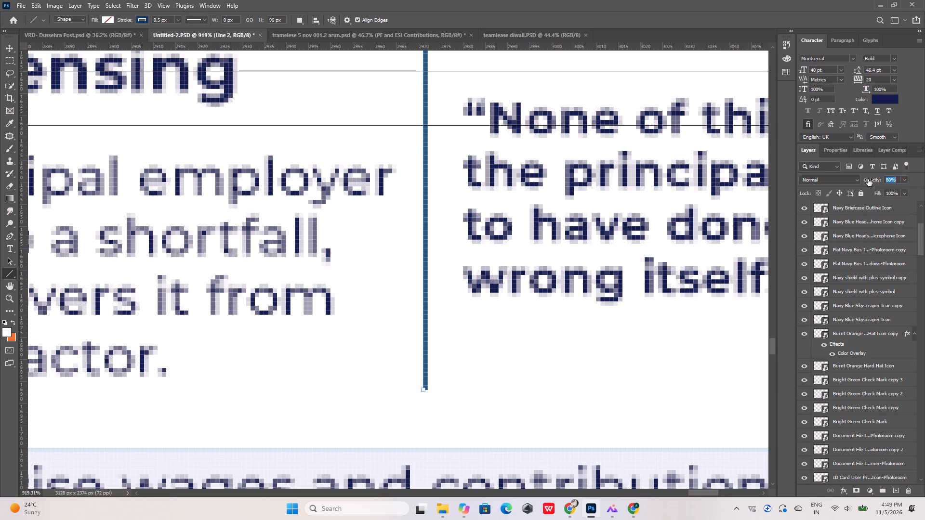
drag(868, 179, 866, 180)
drag(872, 180, 866, 182)
Duplicate the divider line and move the copy about 200 px straight down to the “Challans, not declarations.” quote.
click(9, 39)
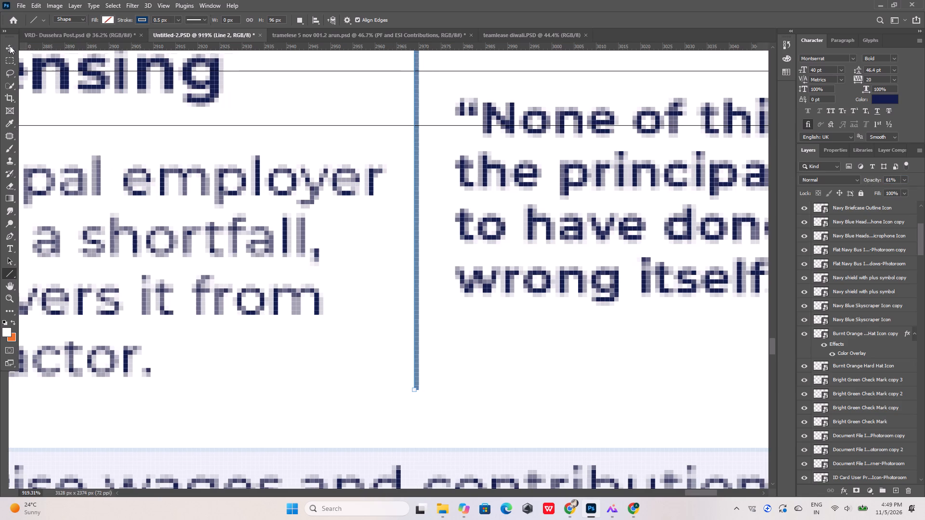
click(10, 46)
alt+scroll(401, 75, down, 9)
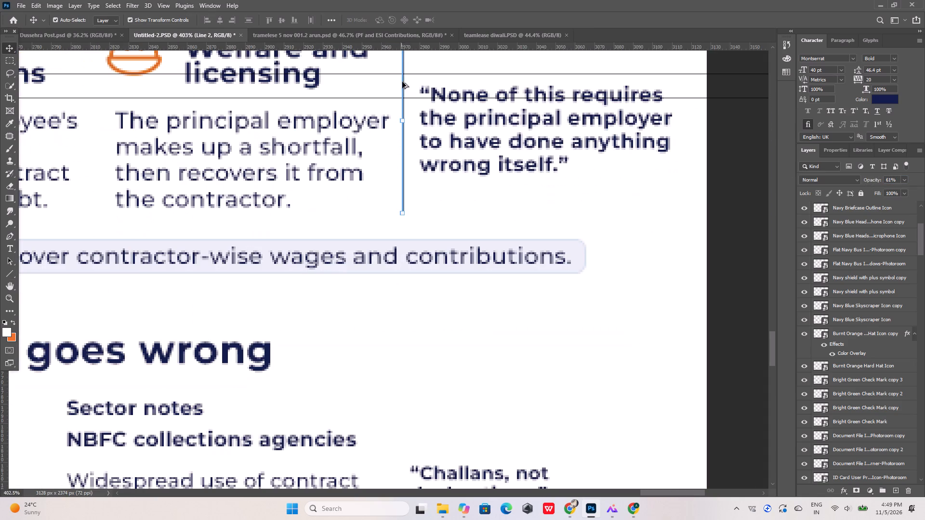
key(ctrl+j)
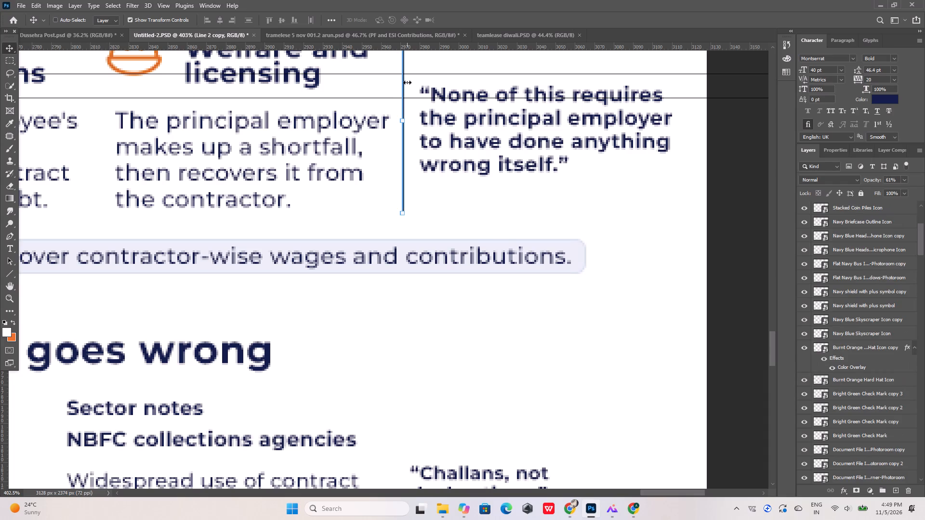
key(shift+Down)
key(shift+Down)
key(shift+Down)
key(shift+Down)
key(shift+Down)
key(shift+Down)
key(shift+Down)
key(shift+Down)
key(shift+Down)
key(shift+Down)
key(shift+Down)
key(shift+Down)
key(shift+Down)
key(shift+Down)
key(shift+Down)
key(shift+Down)
key(shift+Down)
key(shift+Down)
key(shift+Down)
key(shift+Down)
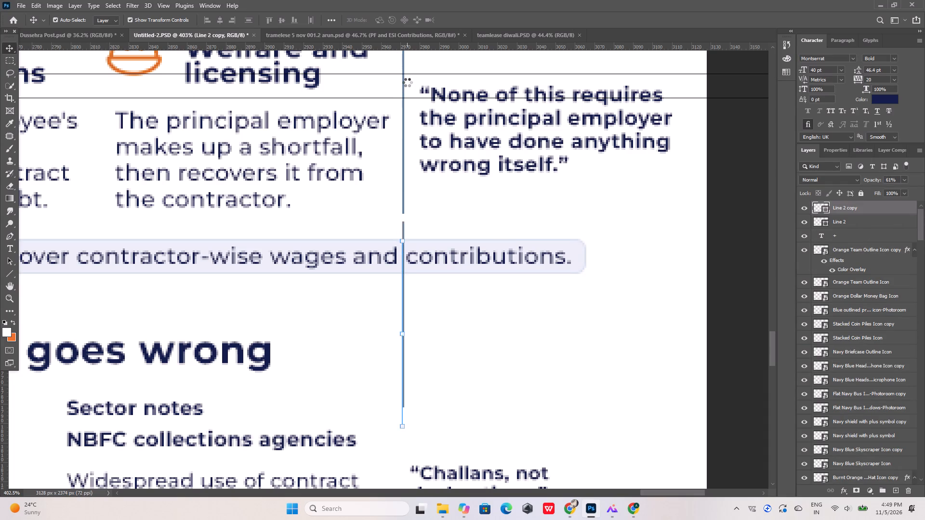
Nudge the copied divider line 7 px left, away from the “Challans, not declarations.” quote text.
alt+scroll(319, 34, down, 11)
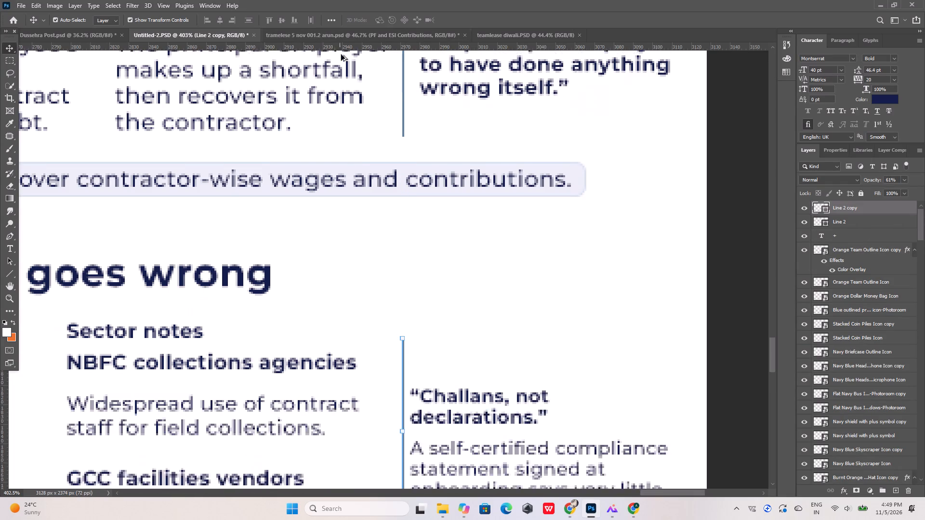
alt+scroll(341, 54, down, 8)
alt+scroll(377, 262, up, 10)
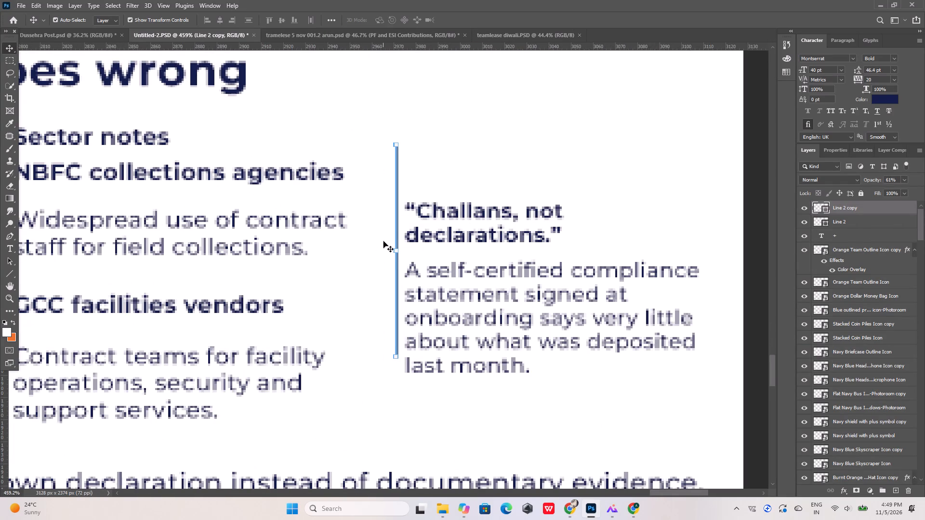
key(Left)
key(Left)
key(Left)
key(Left)
key(Left)
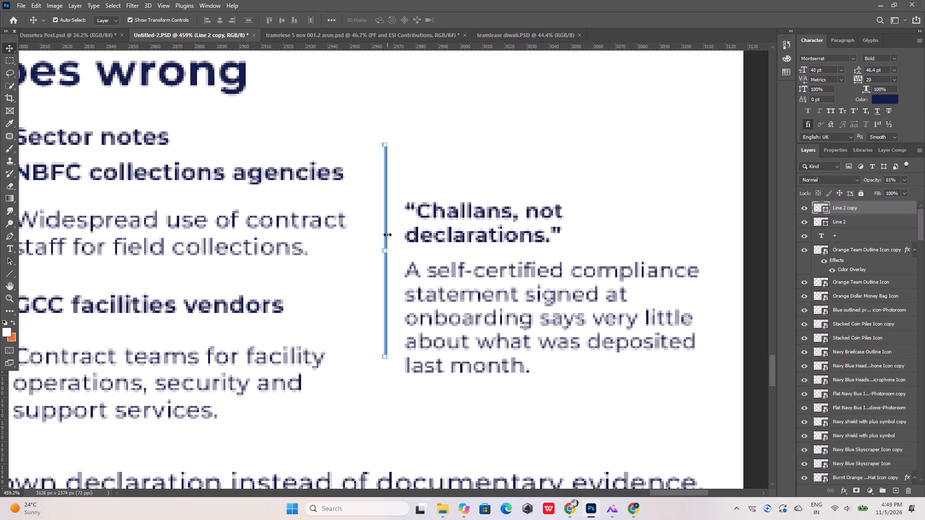
key(Left)
key(Left)
alt+scroll(462, 224, down, 17)
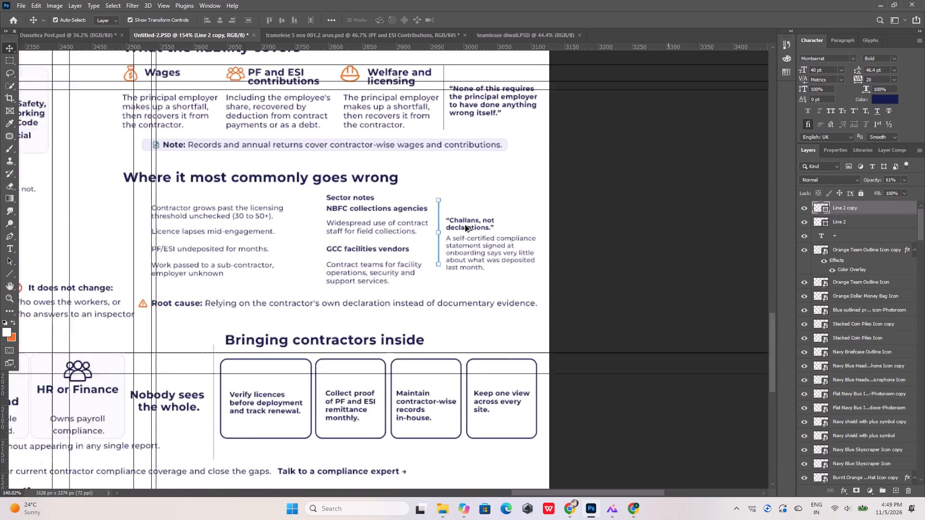
alt+scroll(465, 225, down, 7)
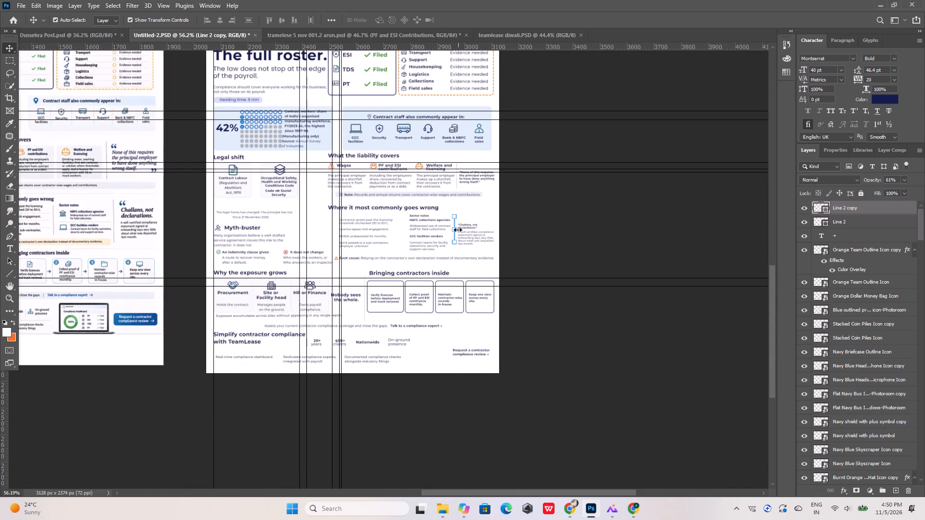
Stretch the copied divider line to about 107% height and move it down alongside the Challans quote, applying the transform.
alt+scroll(458, 230, up, 20)
alt+scroll(458, 230, up, 1)
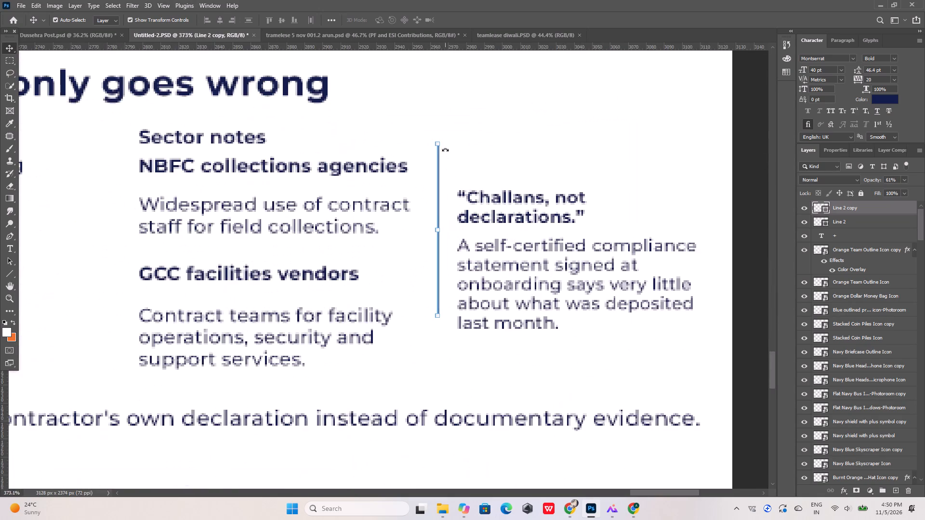
alt+scroll(437, 143, up, 7)
shift+drag(440, 143, 440, 138)
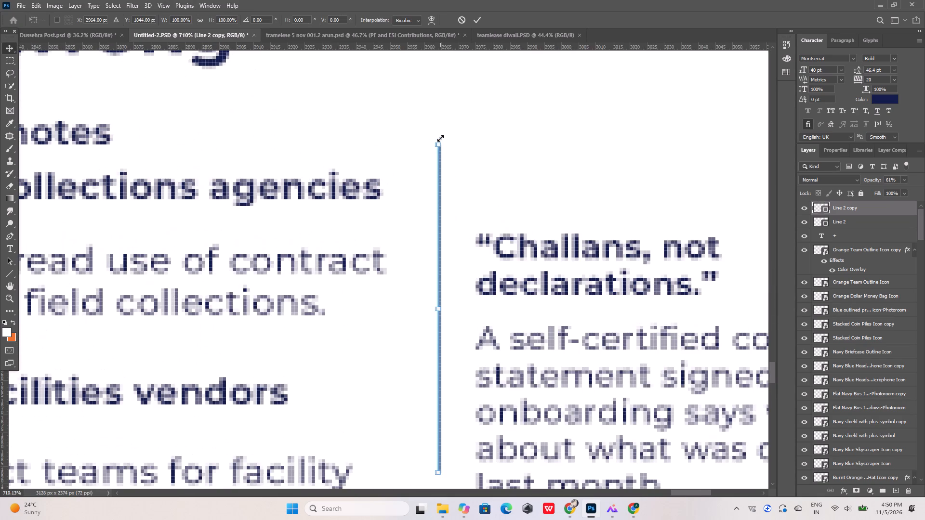
shift+drag(440, 138, 441, 120)
alt+scroll(441, 119, down, 15)
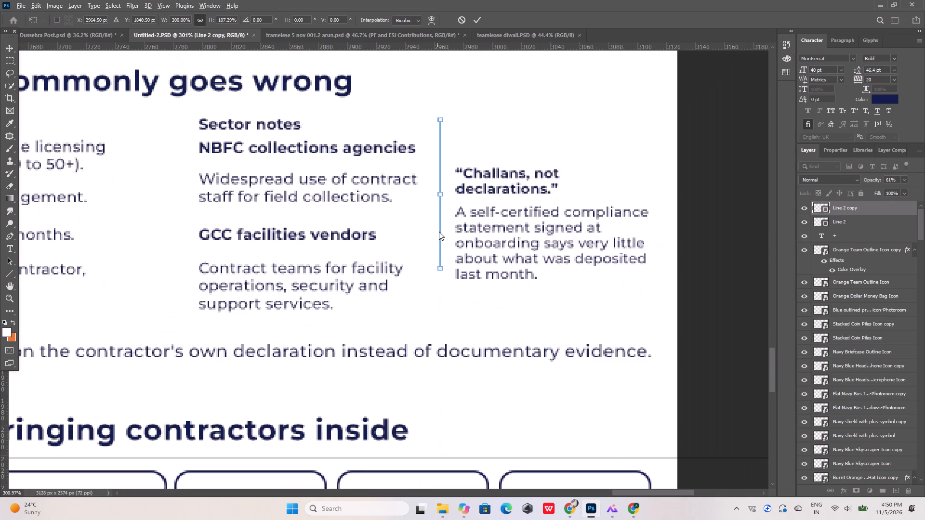
alt+scroll(442, 276, up, 5)
shift+click(440, 268)
shift+drag(440, 269, 440, 281)
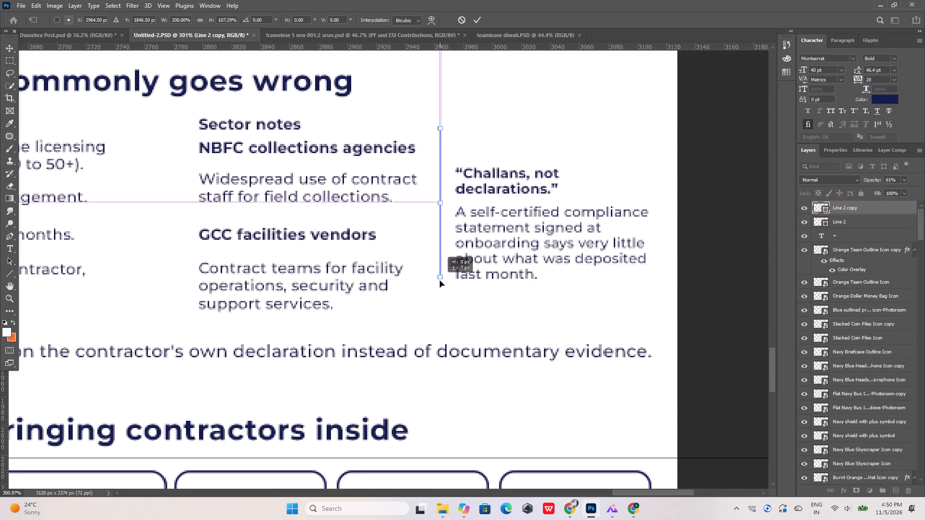
shift+drag(440, 281, 440, 310)
click(477, 20)
click(526, 89)
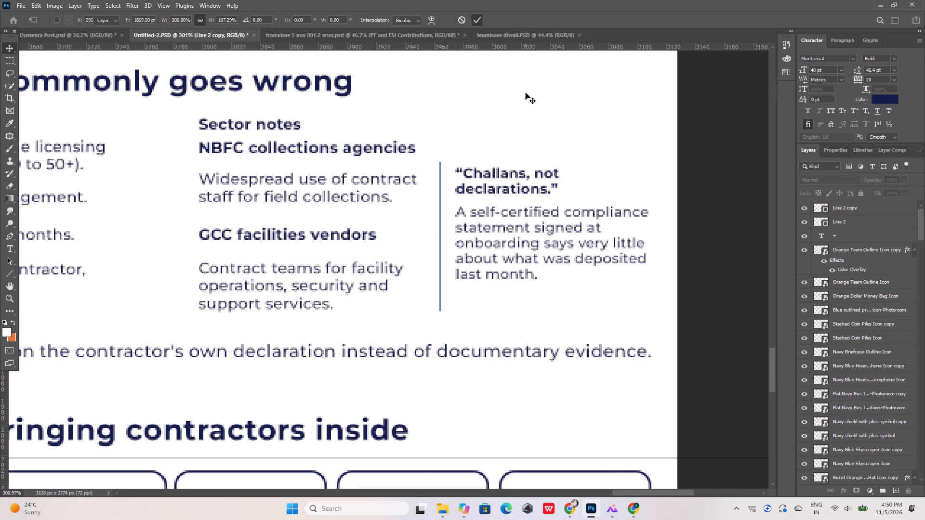
Compare the “Where it most commonly goes wrong” section with the same section in the reference infographic.
alt+scroll(543, 191, down, 12)
alt+scroll(560, 226, down, 5)
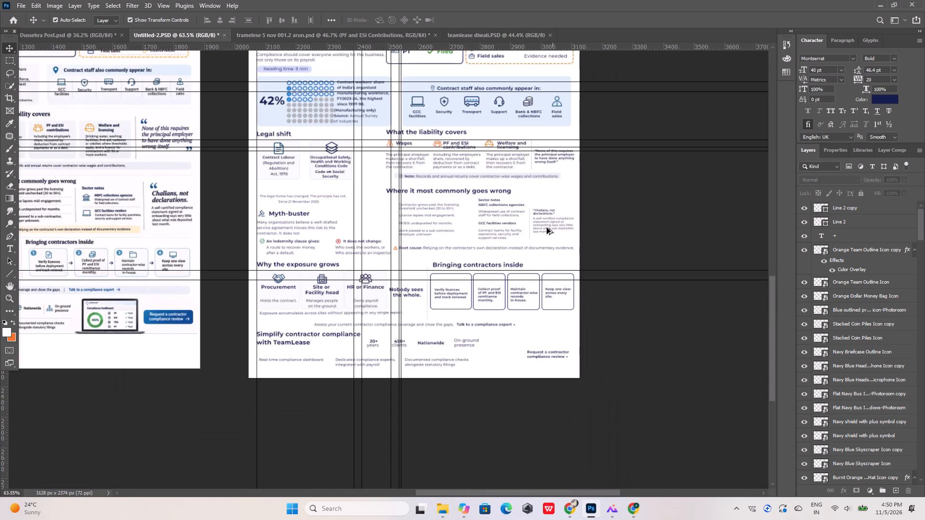
alt+scroll(72, 192, up, 6)
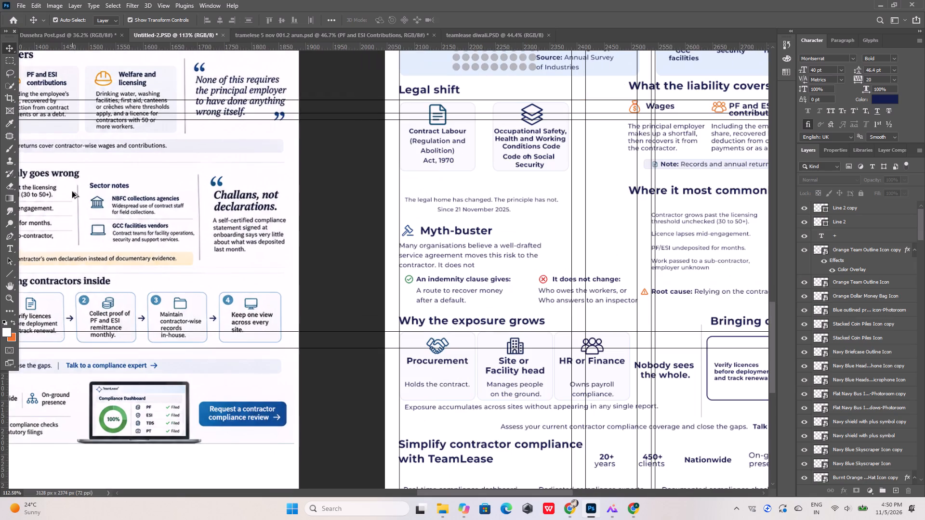
alt+scroll(172, 232, down, 5)
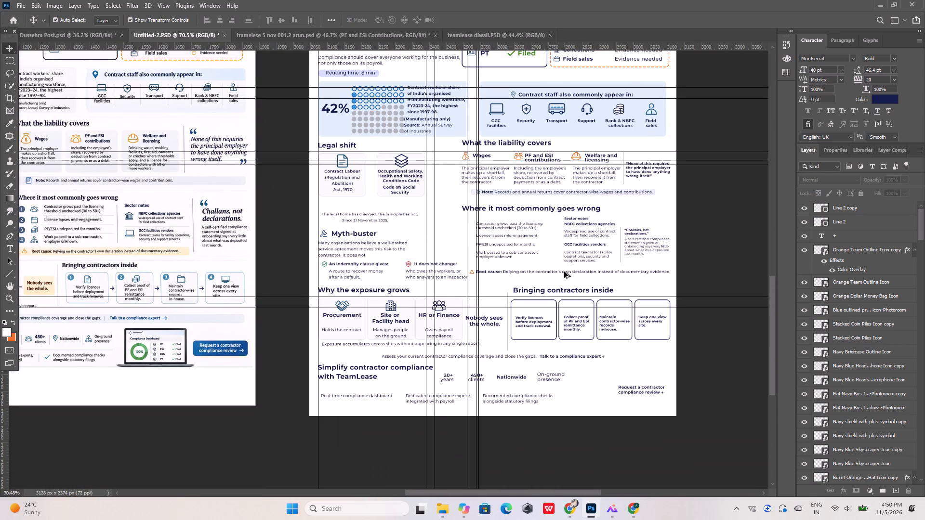
alt+scroll(564, 272, up, 11)
alt+scroll(503, 258, down, 13)
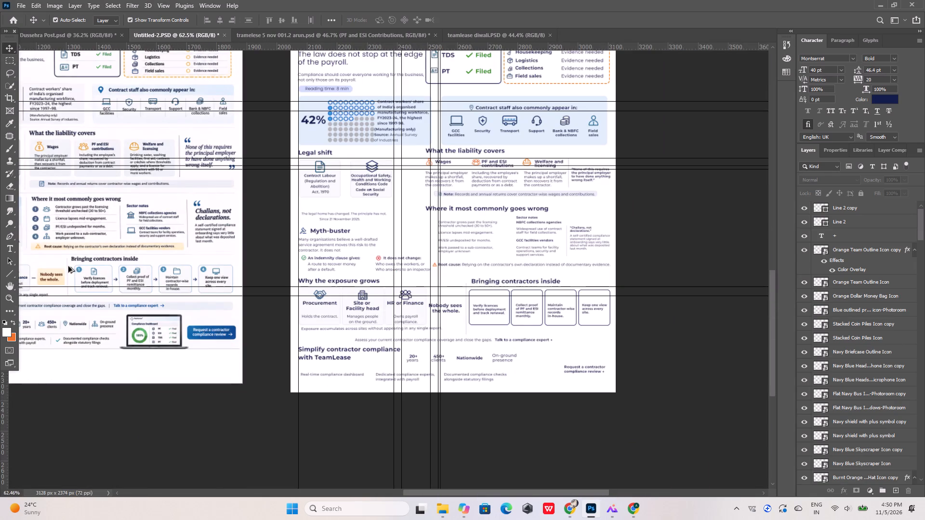
alt+scroll(46, 253, up, 10)
alt+scroll(67, 233, down, 12)
alt+scroll(477, 256, up, 1)
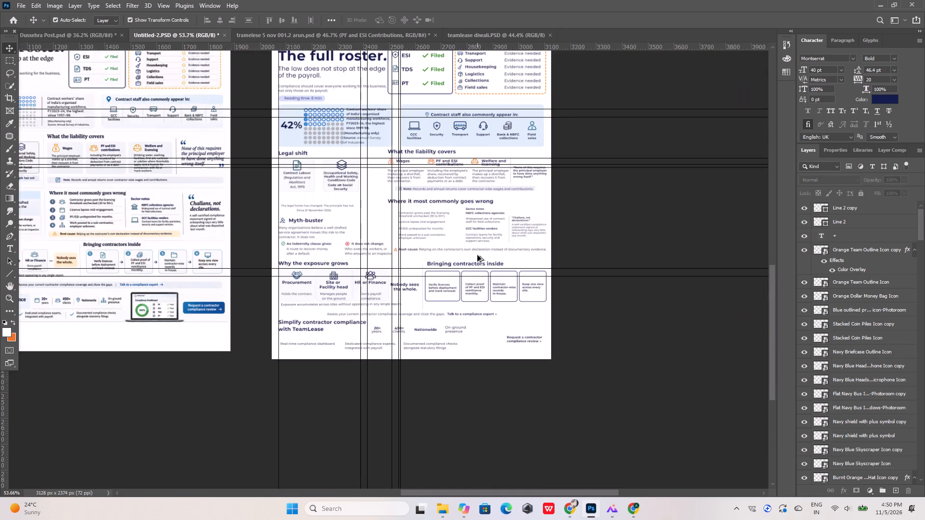
Copy the lavender rounded bar behind the Note line and place the copy behind the “Root cause” line.
alt+scroll(477, 255, up, 2)
alt+scroll(388, 171, up, 12)
click(354, 178)
alt+drag(354, 178, 341, 389)
alt+scroll(340, 321, down, 11)
alt+scroll(524, 355, up, 9)
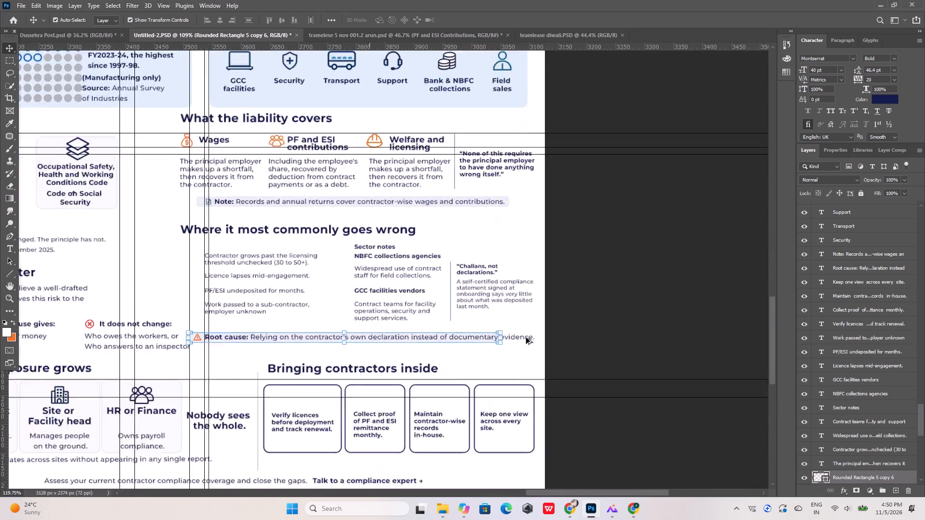
Widen the bar behind the “Root cause” line to about 607 px so it extends past the word “evidence.”.
alt+scroll(526, 338, up, 11)
shift+click(468, 339)
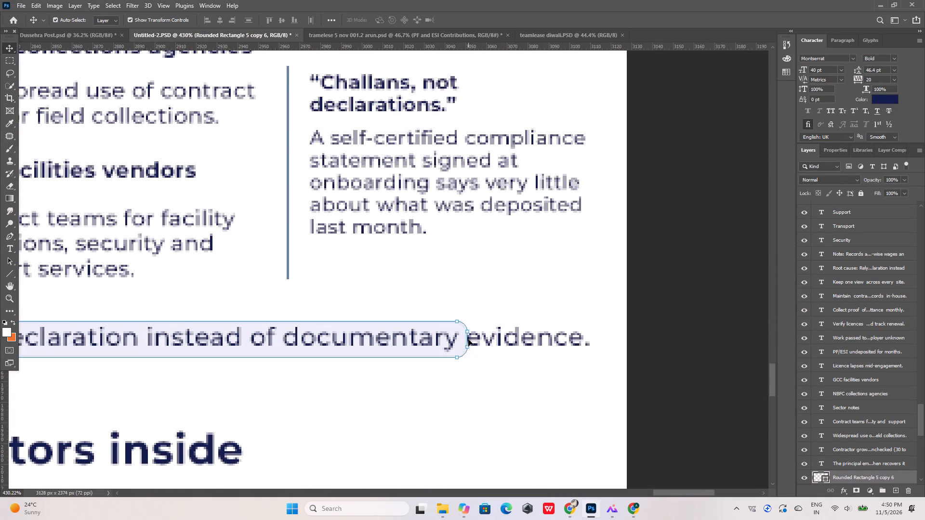
click(441, 299)
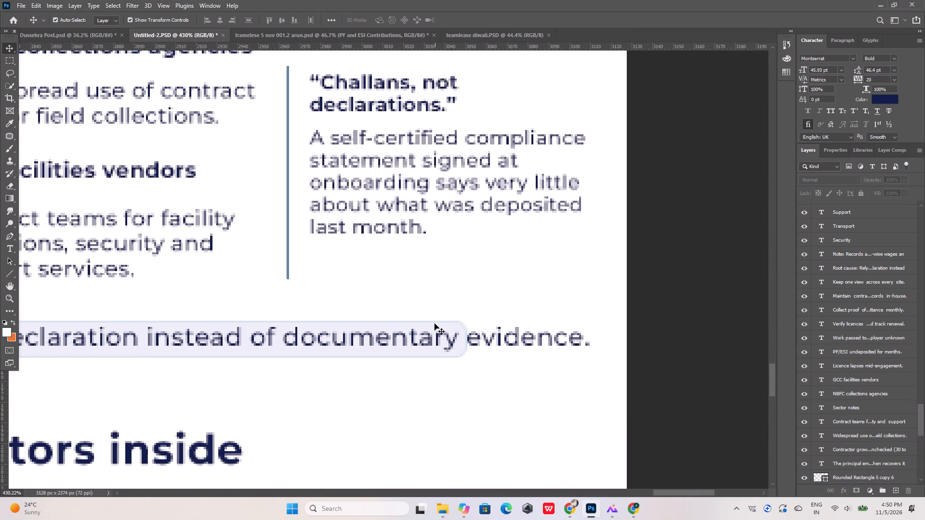
click(435, 324)
shift+drag(470, 339, 561, 340)
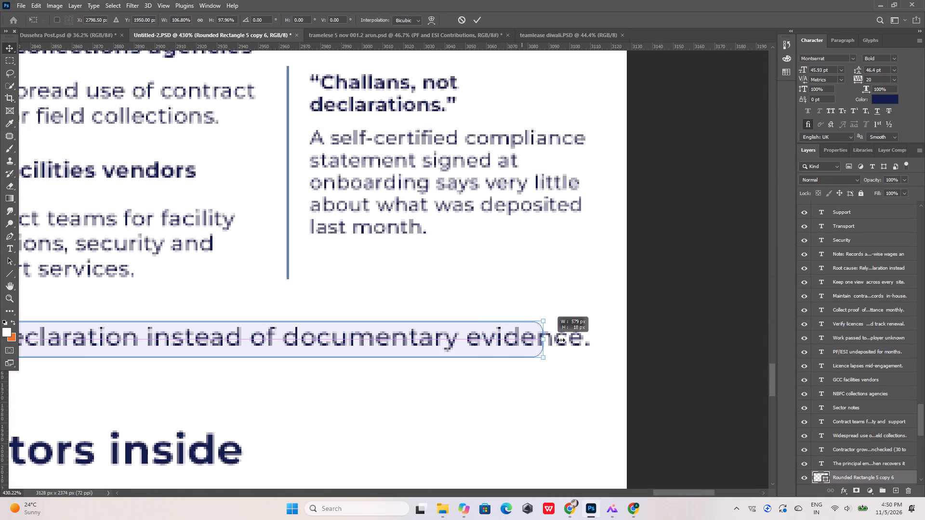
shift+drag(561, 340, 607, 338)
alt+scroll(550, 287, down, 12)
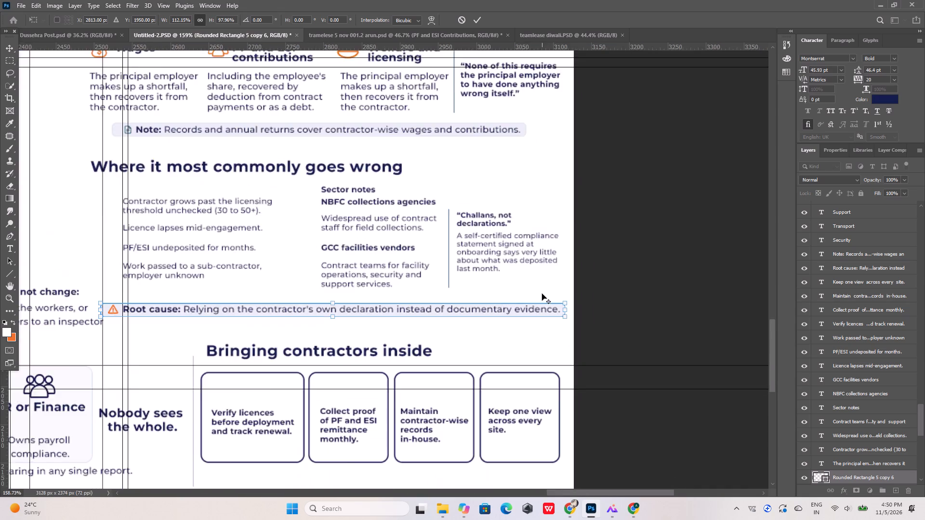
Fill the “Root cause” bar with peach #feefd3 sampled from the matching bar in the reference infographic and deselect it.
alt+scroll(547, 273, down, 5)
alt+scroll(257, 298, up, 9)
alt+scroll(370, 293, down, 4)
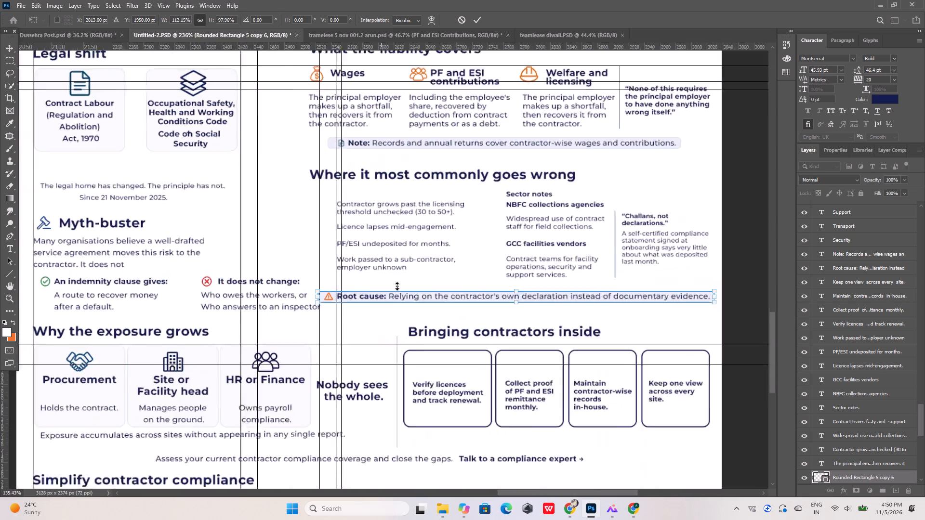
alt+scroll(397, 286, down, 13)
alt+scroll(136, 223, up, 17)
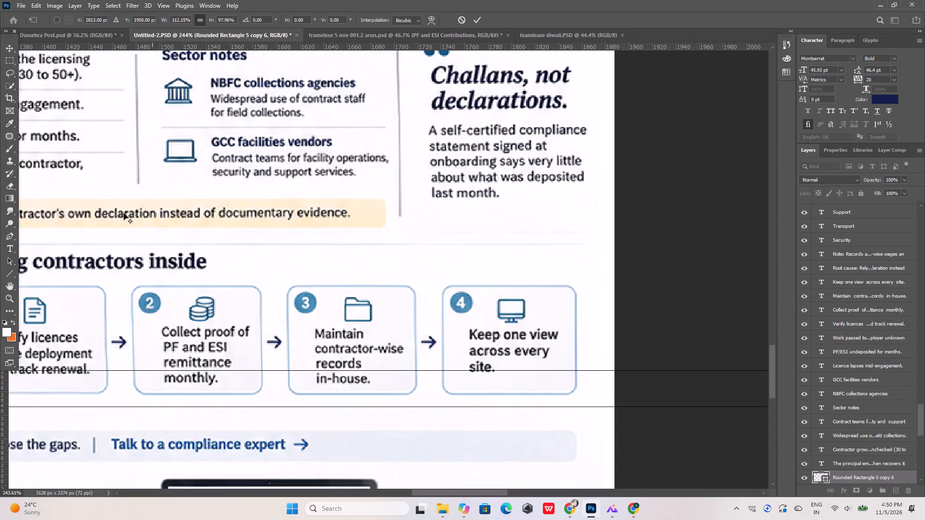
click(10, 271)
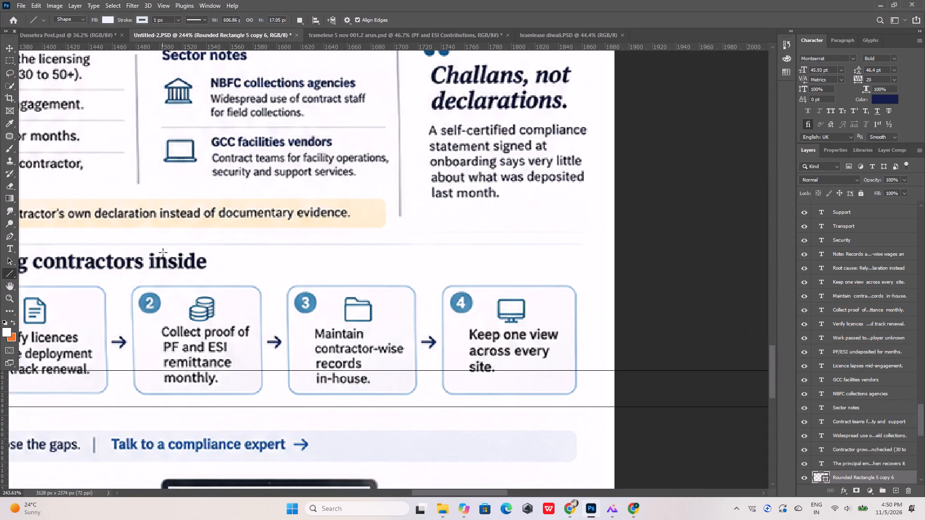
click(106, 17)
click(168, 38)
click(374, 210)
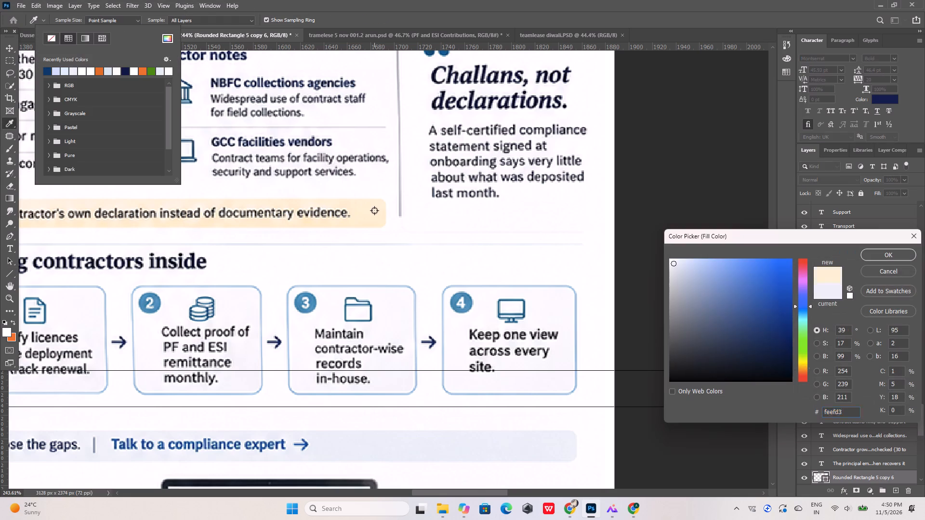
click(884, 257)
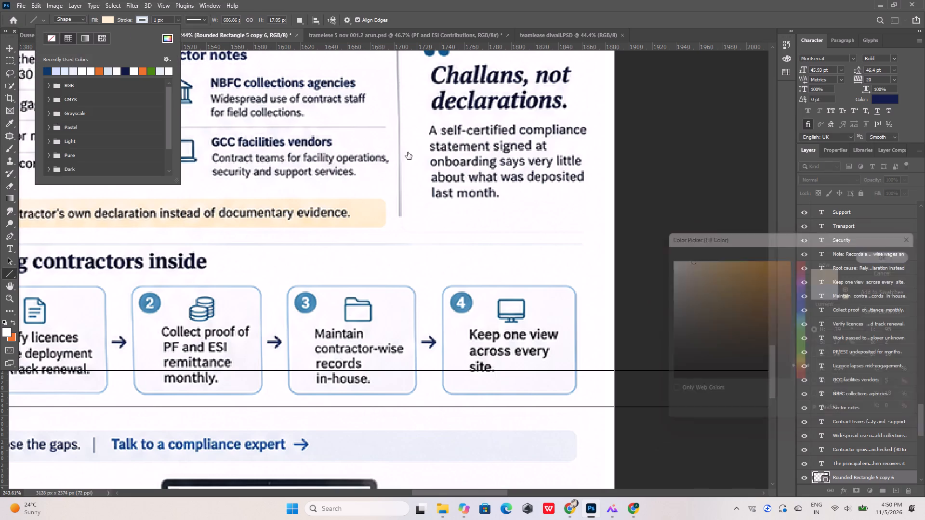
click(15, 51)
alt+scroll(353, 281, down, 4)
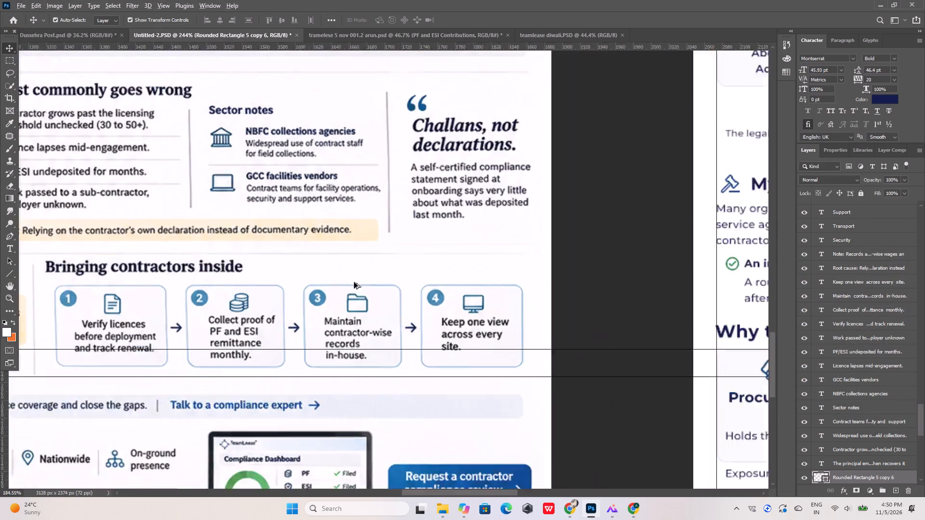
alt+scroll(354, 282, down, 12)
alt+scroll(627, 240, up, 11)
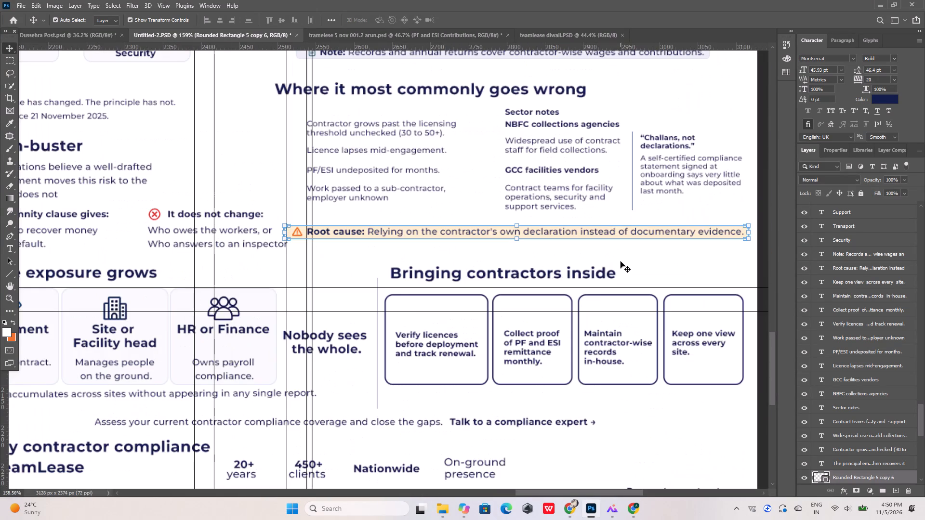
click(620, 255)
alt+scroll(620, 255, down, 11)
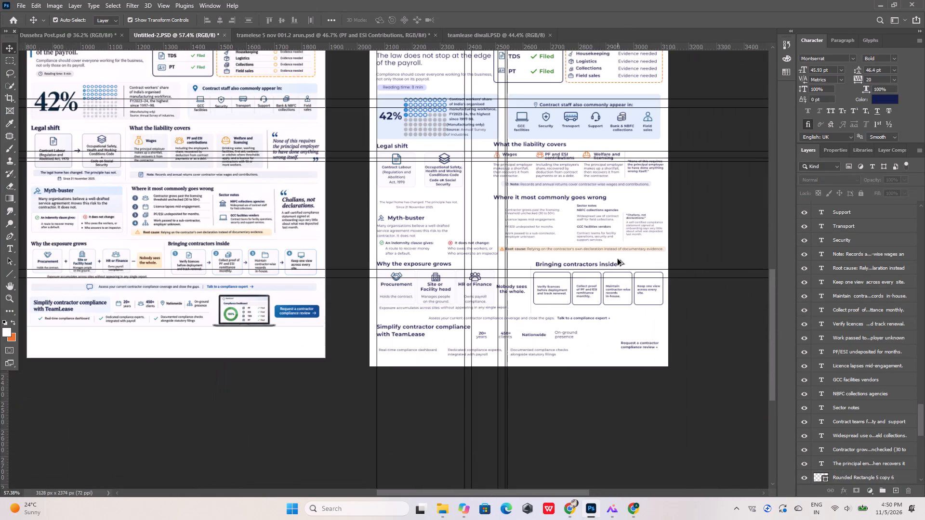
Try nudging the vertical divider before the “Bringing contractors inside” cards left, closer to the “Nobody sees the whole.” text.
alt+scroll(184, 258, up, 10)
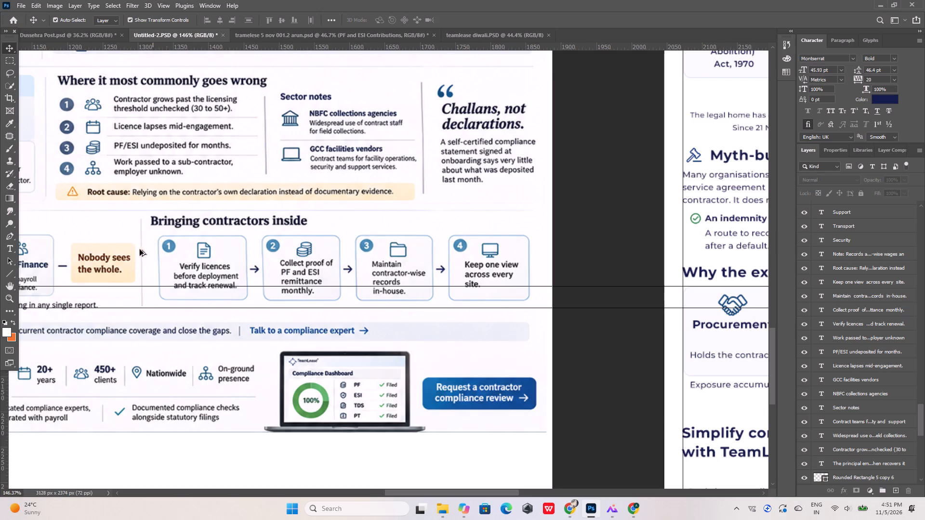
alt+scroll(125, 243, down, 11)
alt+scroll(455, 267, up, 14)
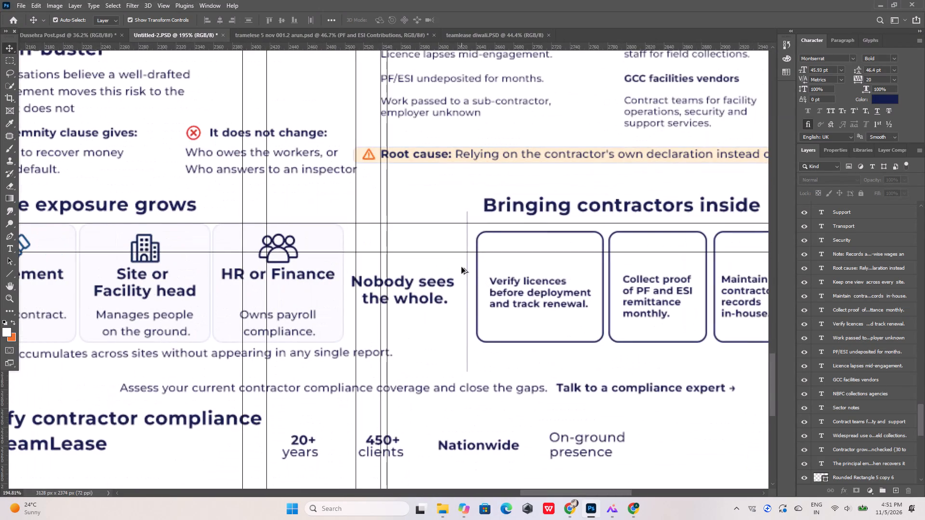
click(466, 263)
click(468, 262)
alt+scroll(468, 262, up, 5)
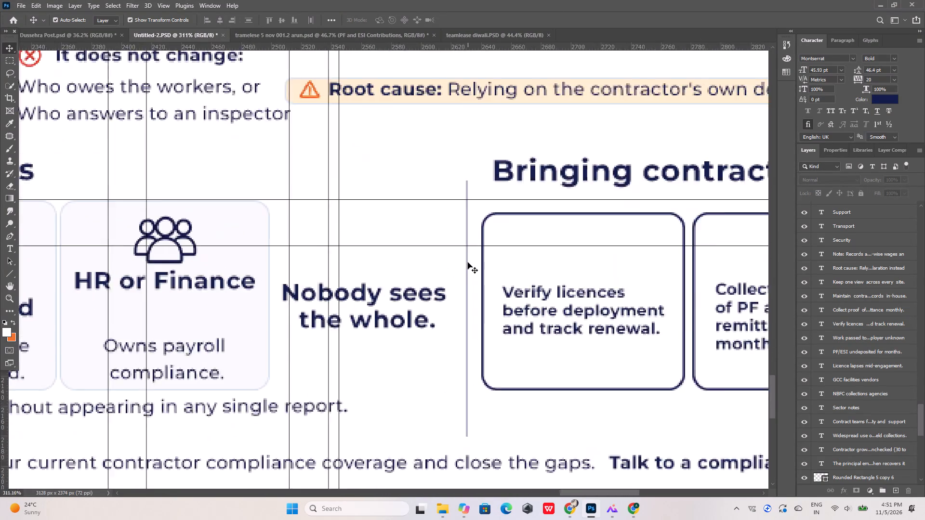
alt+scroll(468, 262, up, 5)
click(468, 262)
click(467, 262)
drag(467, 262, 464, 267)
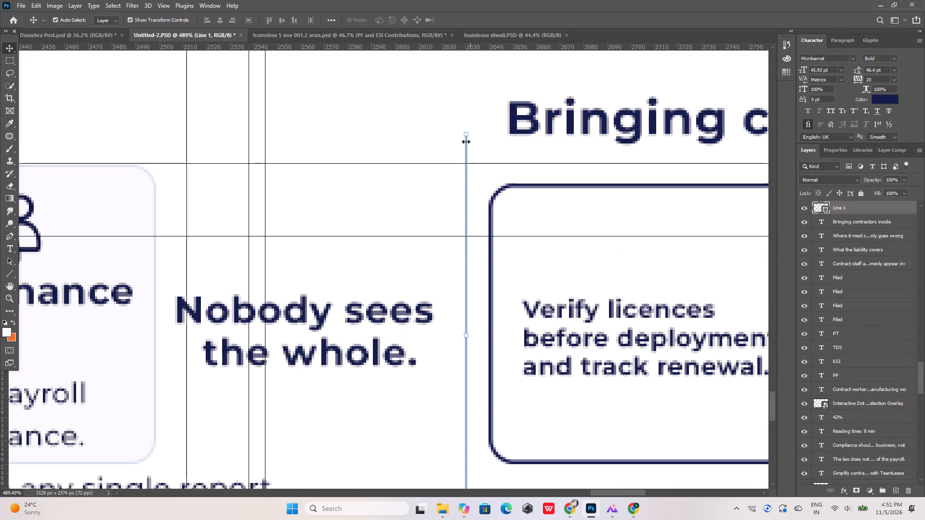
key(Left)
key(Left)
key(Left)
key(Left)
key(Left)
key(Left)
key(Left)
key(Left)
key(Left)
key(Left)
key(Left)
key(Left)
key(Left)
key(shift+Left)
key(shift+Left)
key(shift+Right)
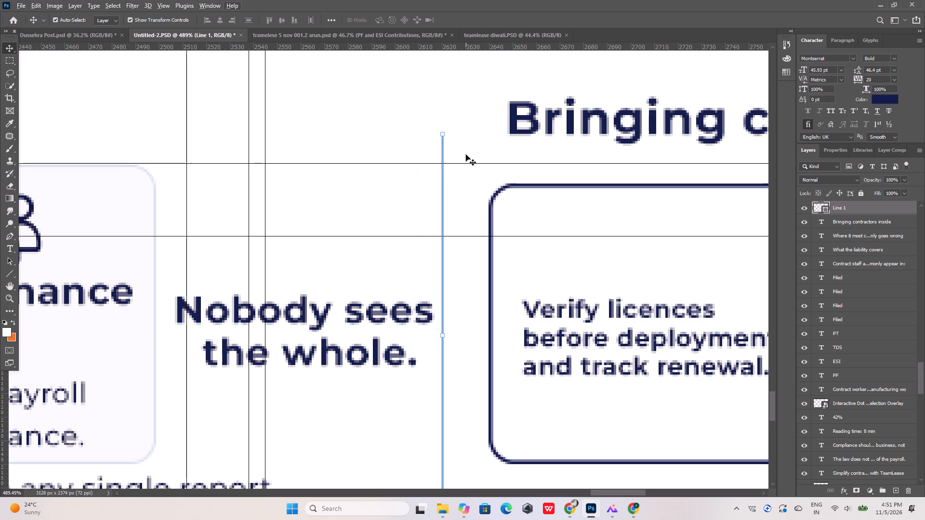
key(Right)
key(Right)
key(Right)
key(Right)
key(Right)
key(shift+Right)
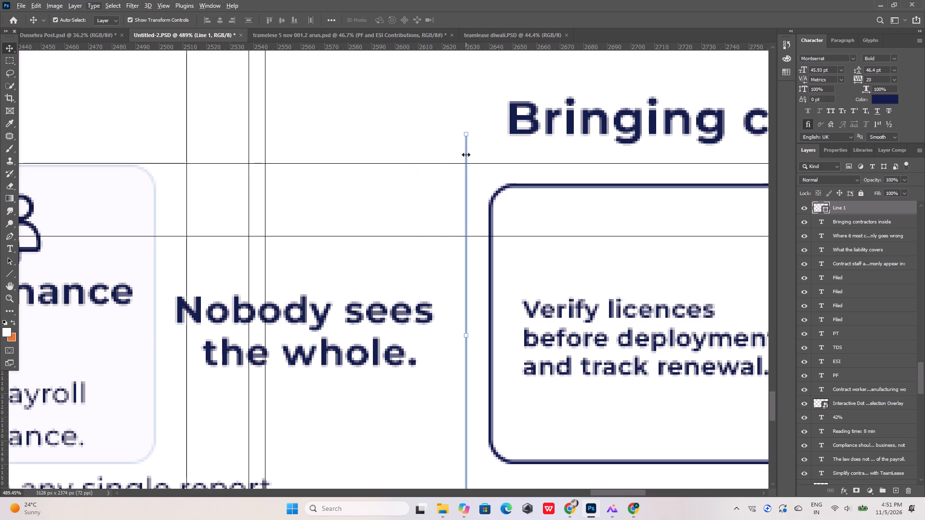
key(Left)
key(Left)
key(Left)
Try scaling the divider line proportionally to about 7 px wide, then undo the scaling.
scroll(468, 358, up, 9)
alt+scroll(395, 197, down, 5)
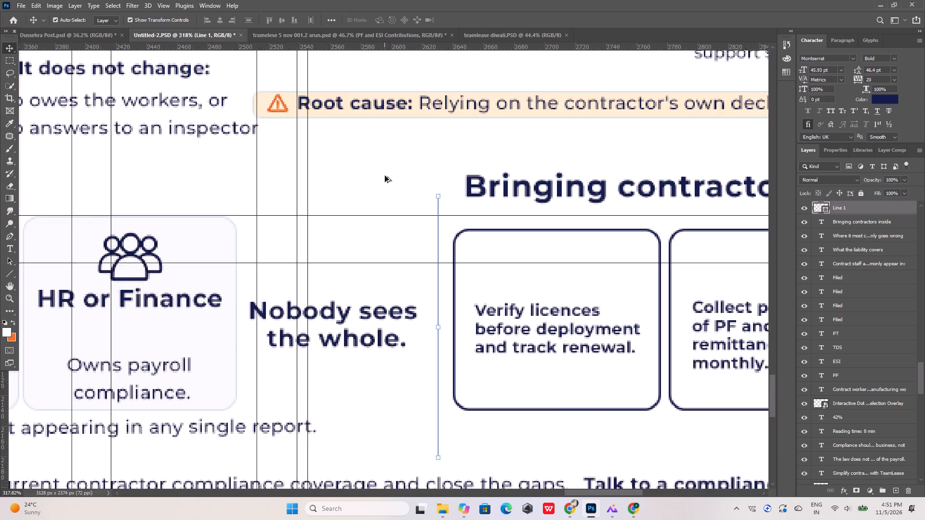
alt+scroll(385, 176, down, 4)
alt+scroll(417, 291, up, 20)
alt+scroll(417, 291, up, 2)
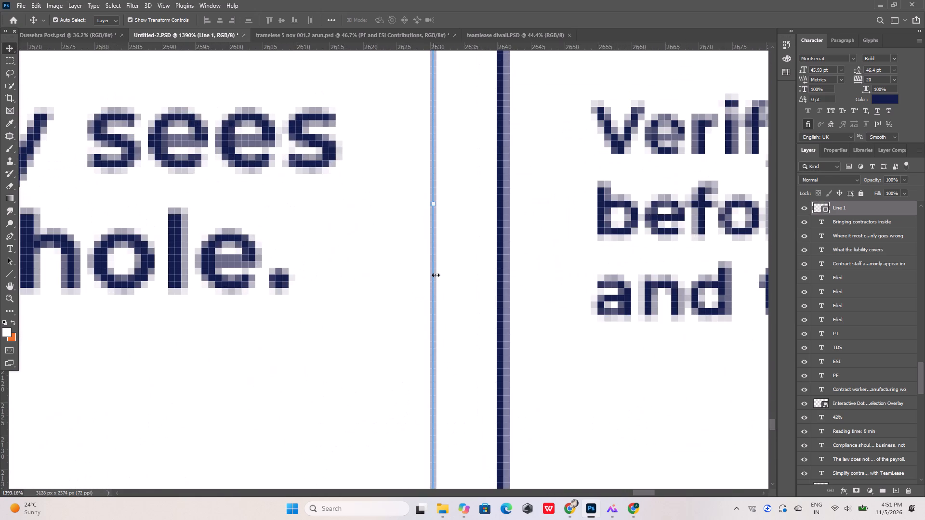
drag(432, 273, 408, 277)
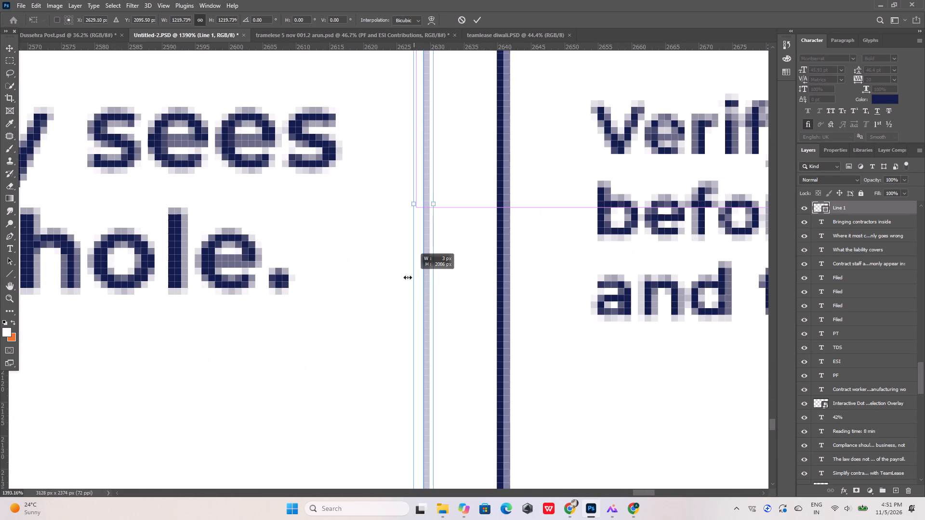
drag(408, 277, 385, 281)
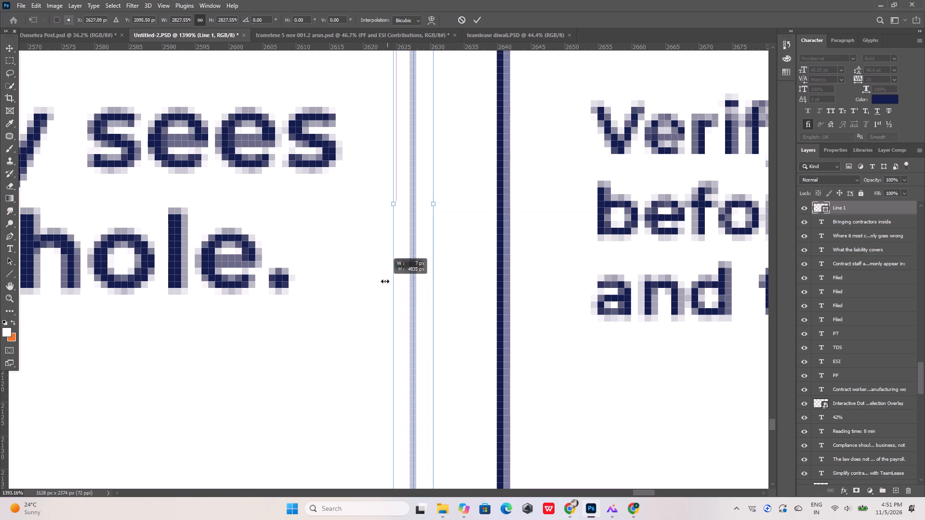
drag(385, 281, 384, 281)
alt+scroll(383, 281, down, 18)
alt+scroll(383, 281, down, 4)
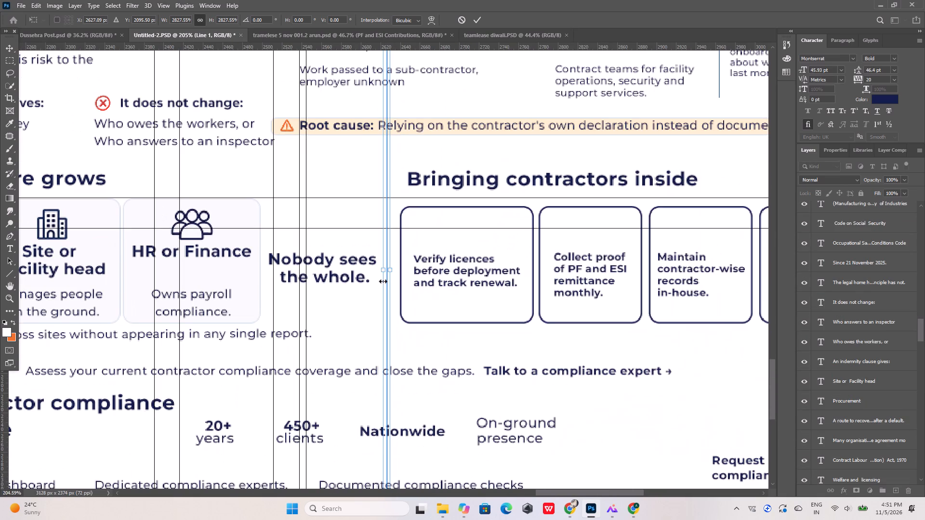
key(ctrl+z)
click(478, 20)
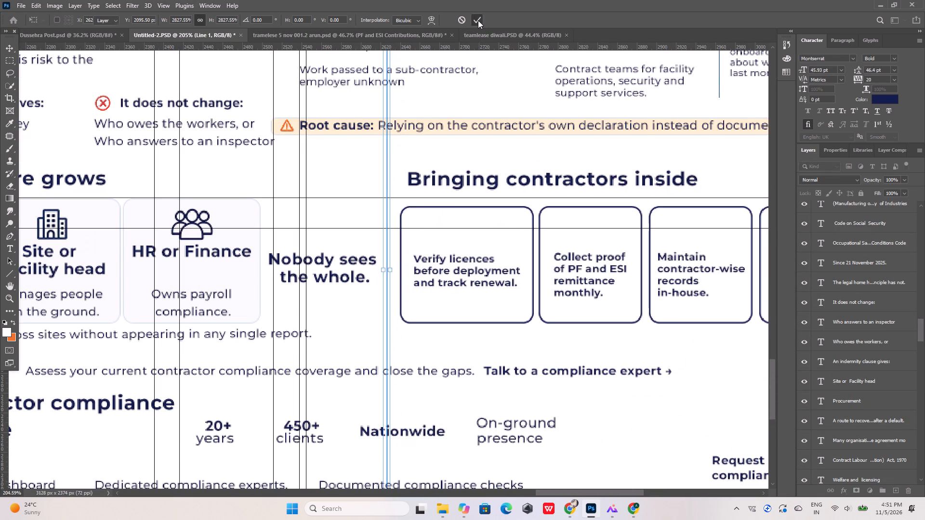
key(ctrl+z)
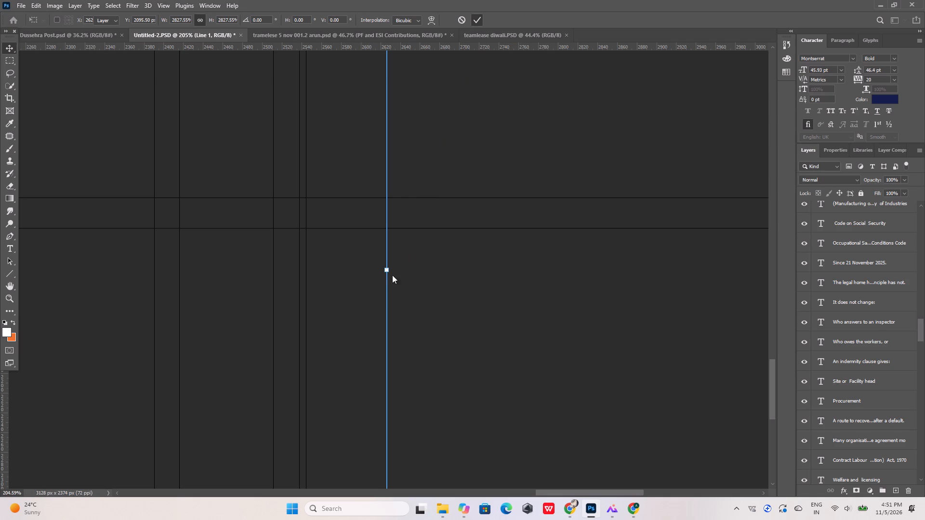
Examine the divider beside “Bringing contractors inside” within the full layout and compare it with the reference infographic.
alt+scroll(375, 297, down, 6)
alt+scroll(387, 274, up, 14)
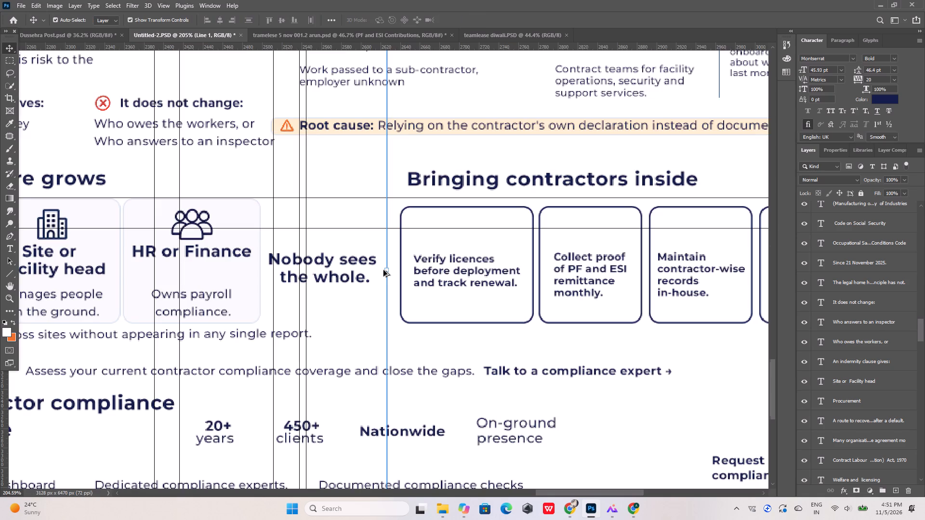
alt+scroll(385, 273, up, 3)
alt+scroll(385, 273, down, 10)
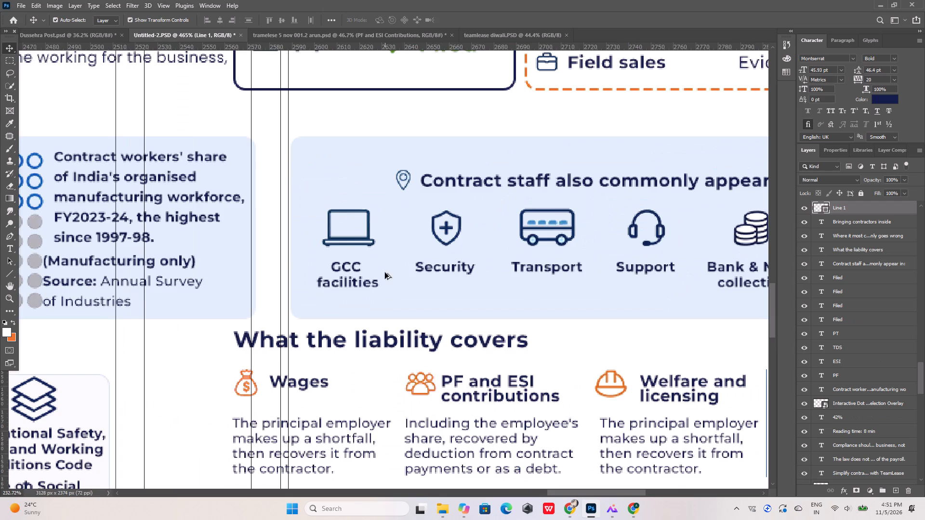
scroll(385, 268, down, 5)
alt+scroll(385, 268, down, 10)
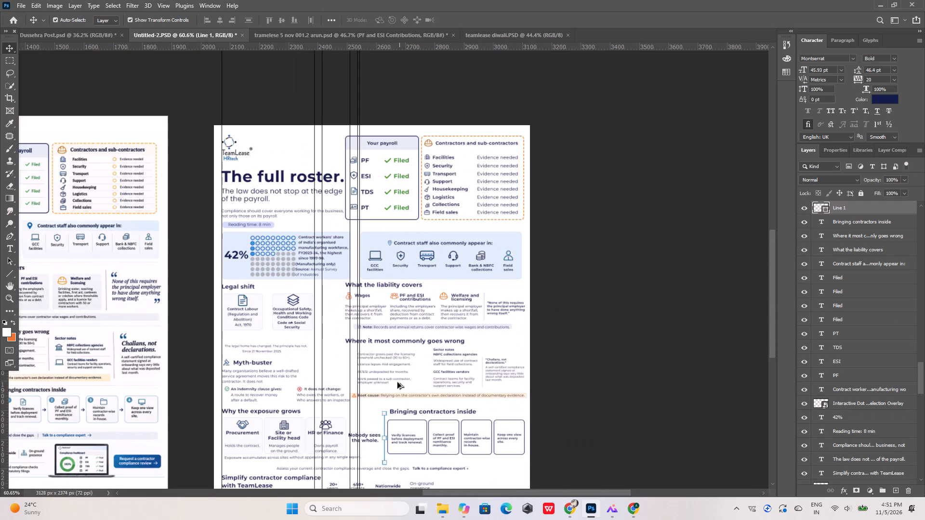
alt+scroll(381, 478, up, 20)
alt+scroll(381, 478, up, 1)
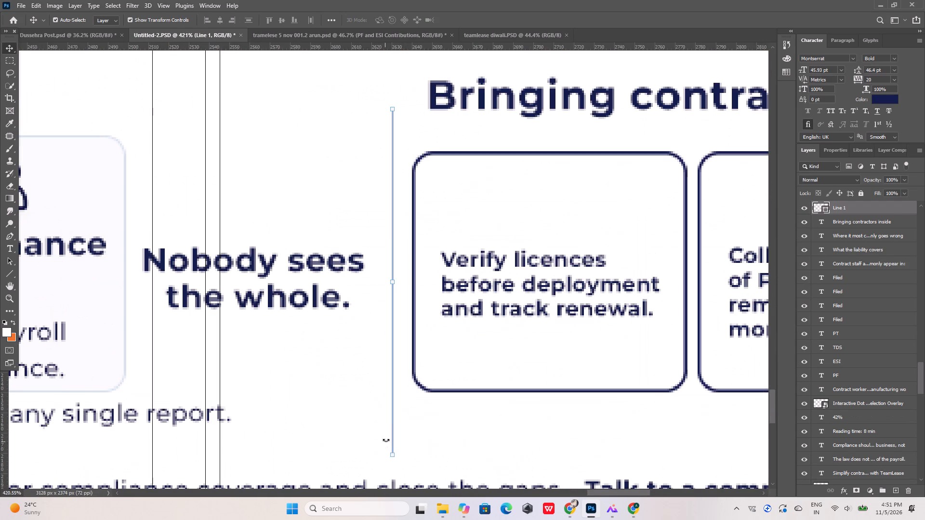
alt+scroll(362, 356, down, 13)
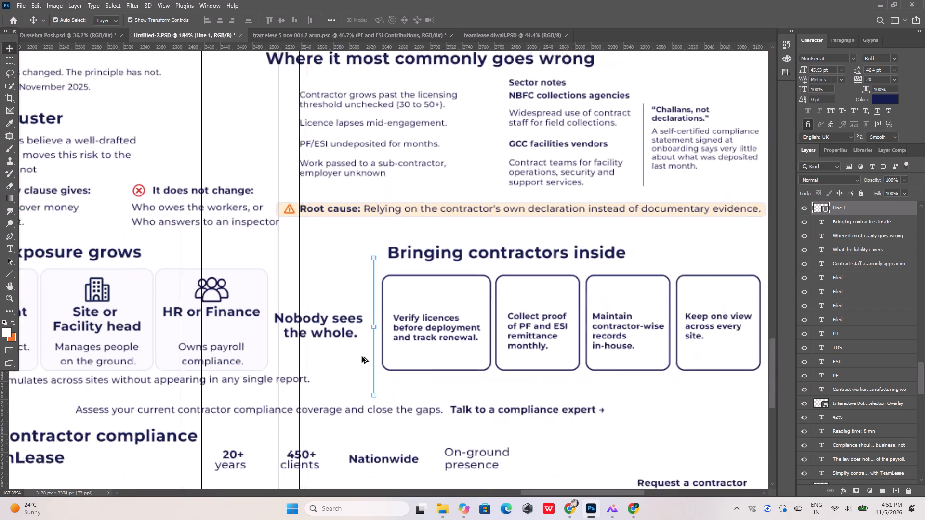
alt+scroll(383, 307, down, 5)
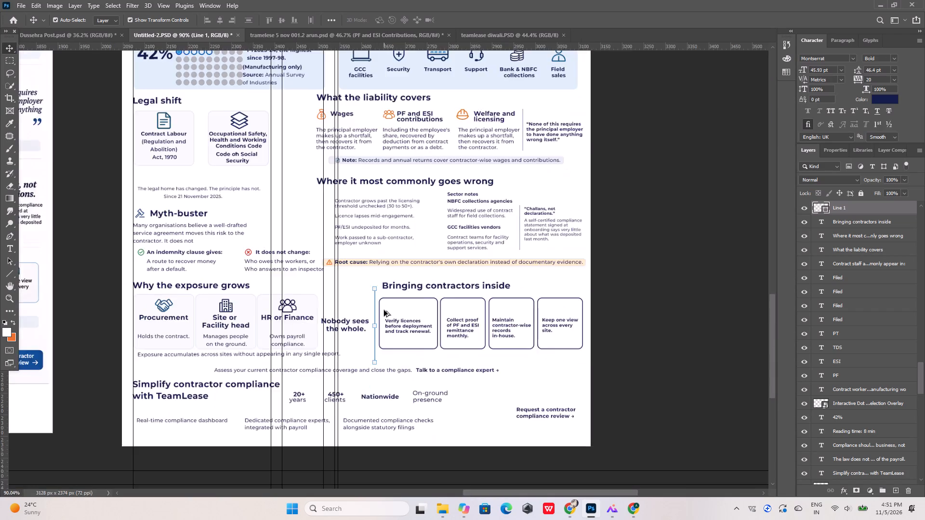
alt+scroll(384, 310, down, 3)
alt+scroll(289, 306, down, 4)
alt+scroll(181, 295, down, 3)
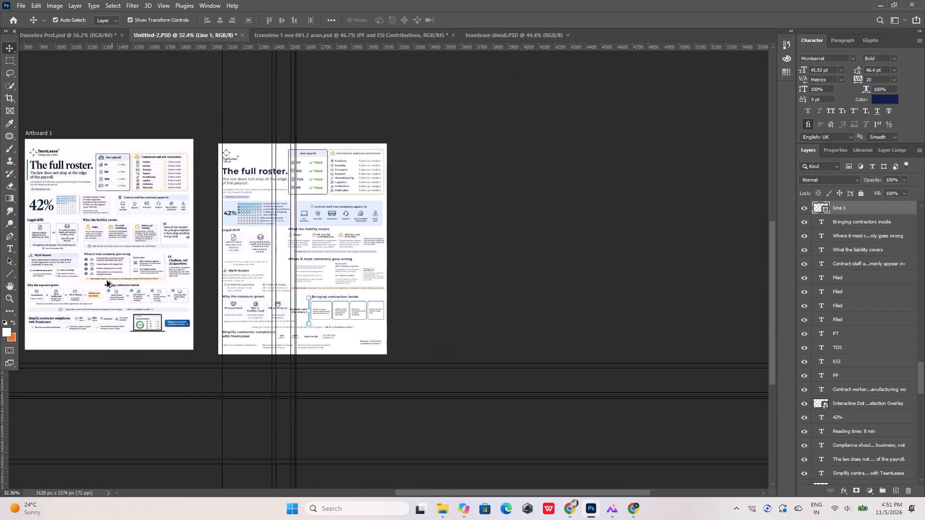
alt+scroll(49, 283, up, 4)
alt+scroll(356, 305, up, 15)
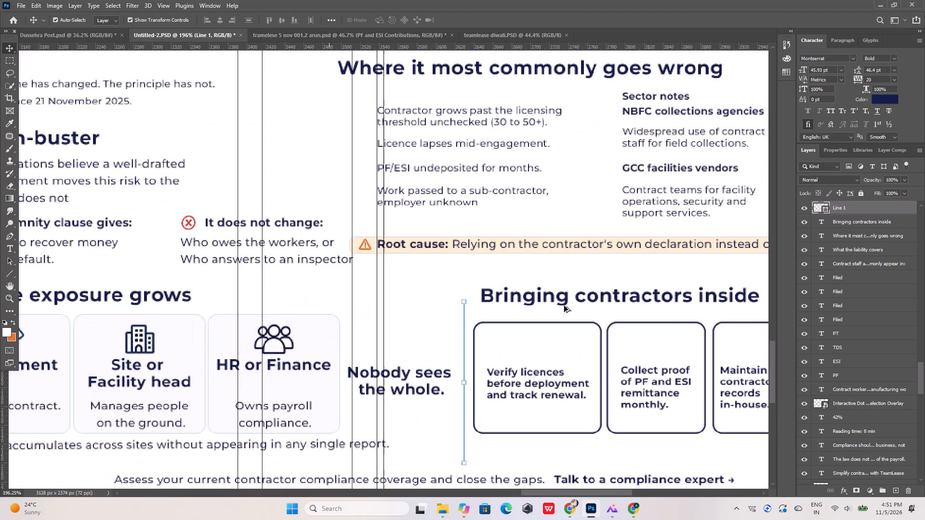
Place a horizontal guide at the top end of the divider line beside “Bringing contractors inside.”.
drag(258, 48, 246, 301)
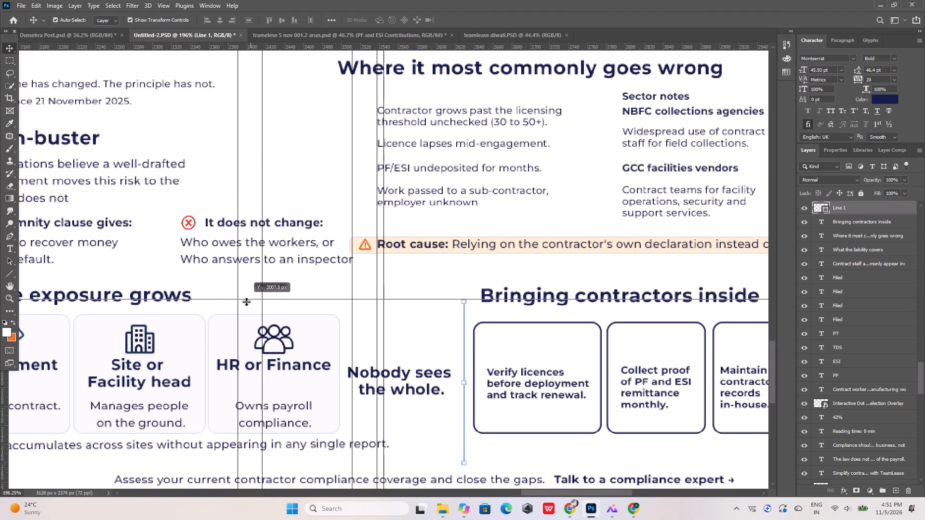
drag(246, 301, 248, 302)
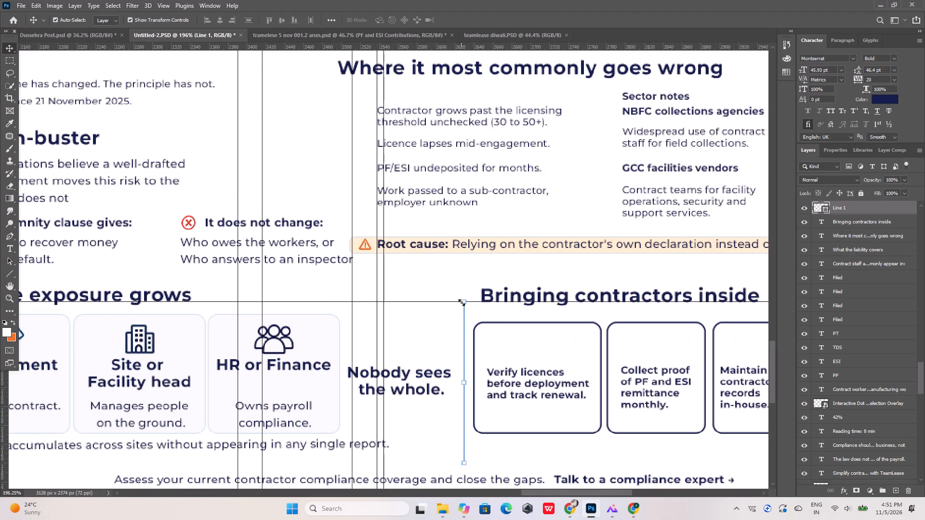
Extend the divider line upward to 108.77% of its height, level with the top of the “Bringing contractors inside” heading, and deselect it.
alt+scroll(464, 309, up, 14)
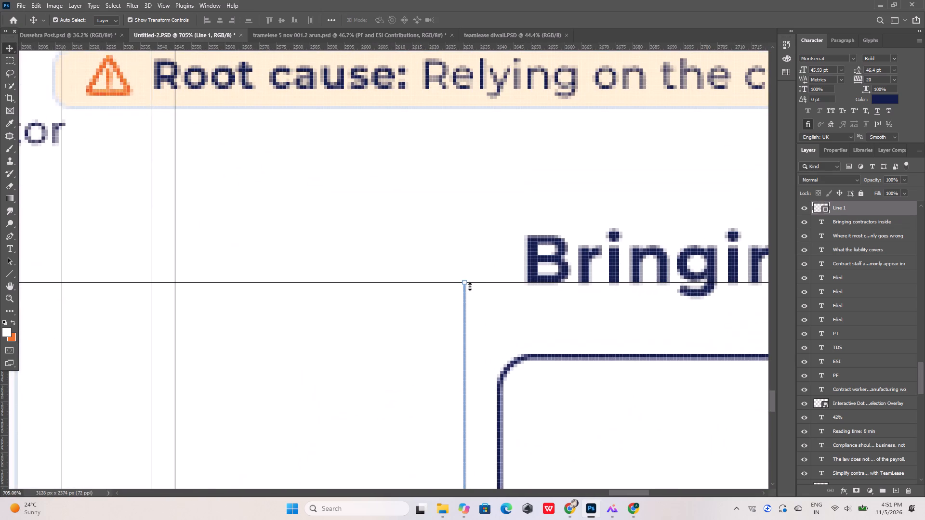
shift+drag(465, 281, 467, 239)
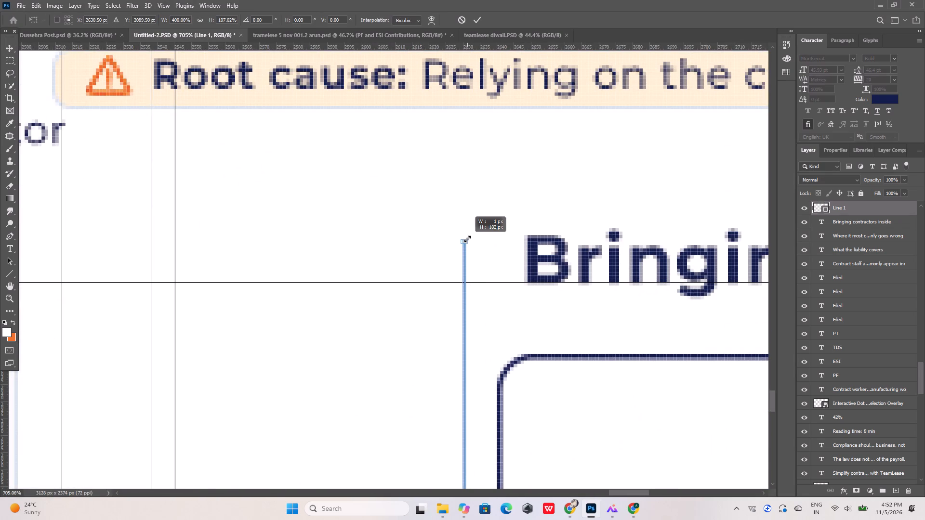
shift+drag(467, 239, 468, 228)
alt+scroll(466, 228, down, 2)
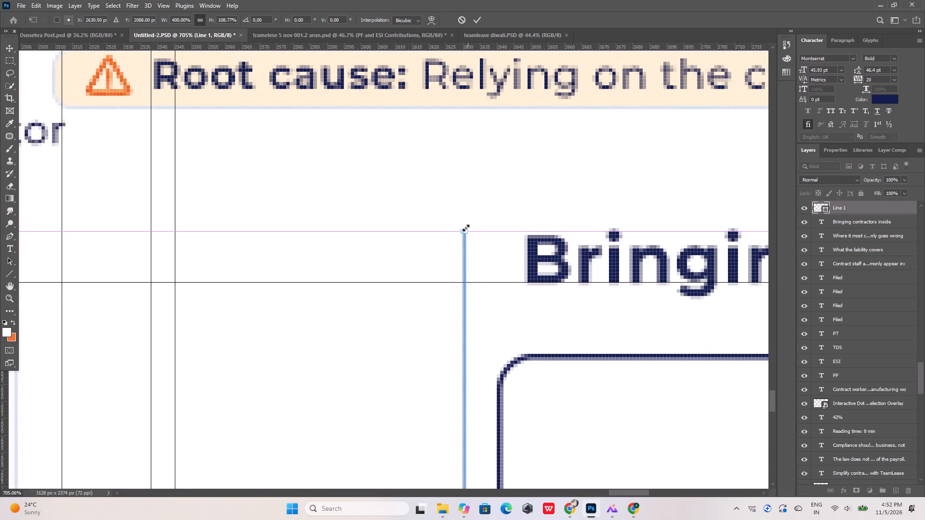
alt+scroll(466, 228, down, 12)
alt+click(389, 227)
alt+scroll(388, 228, down, 11)
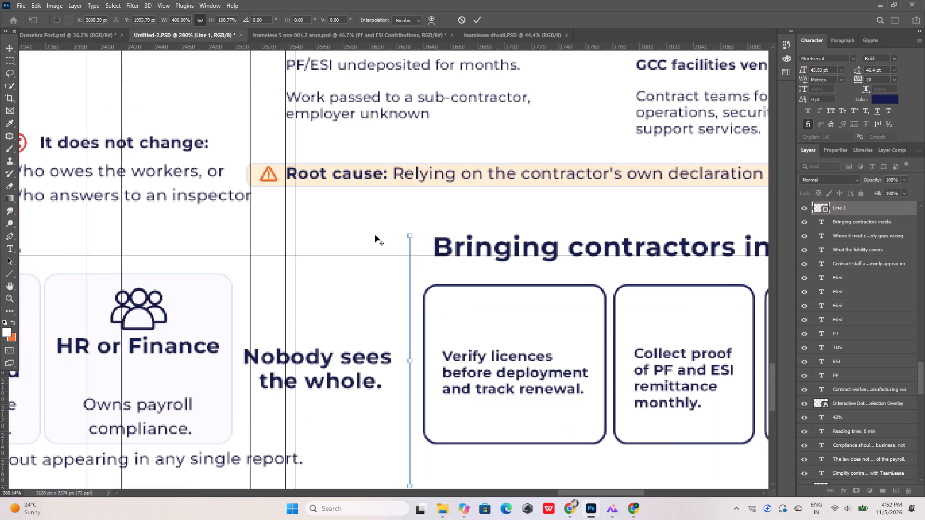
alt+scroll(375, 235, down, 10)
click(476, 20)
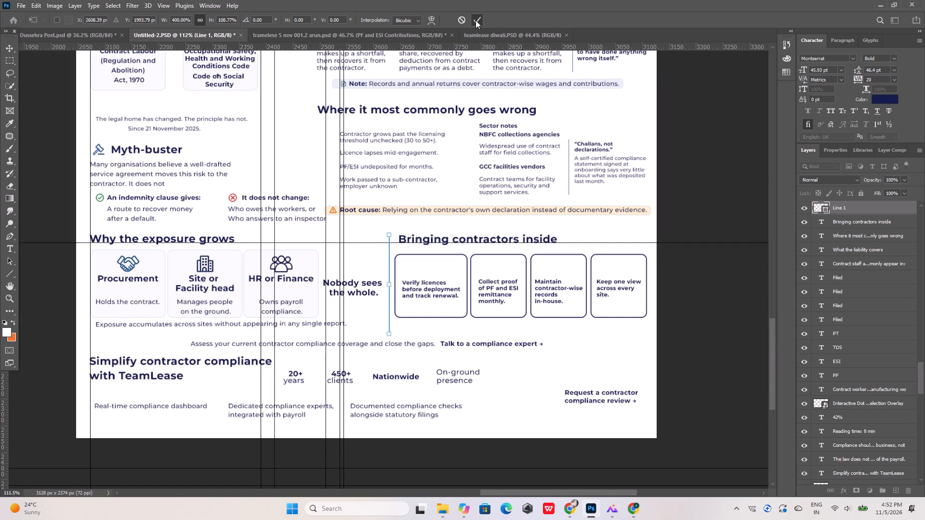
click(698, 162)
Nudge the divider line beside “Bringing contractors inside” 4 px left, towards “Nobody sees the whole.”, and deselect it.
alt+scroll(375, 303, up, 10)
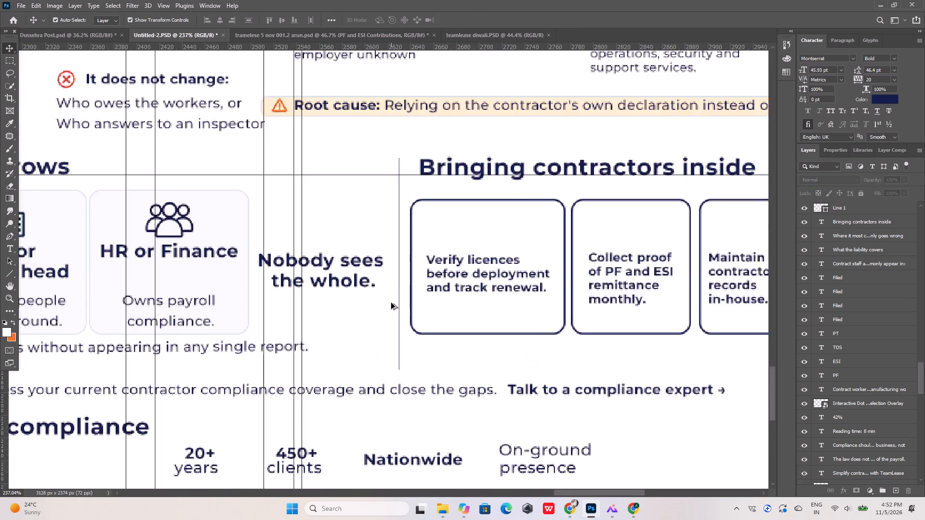
alt+scroll(391, 303, up, 3)
click(404, 285)
drag(396, 287, 409, 282)
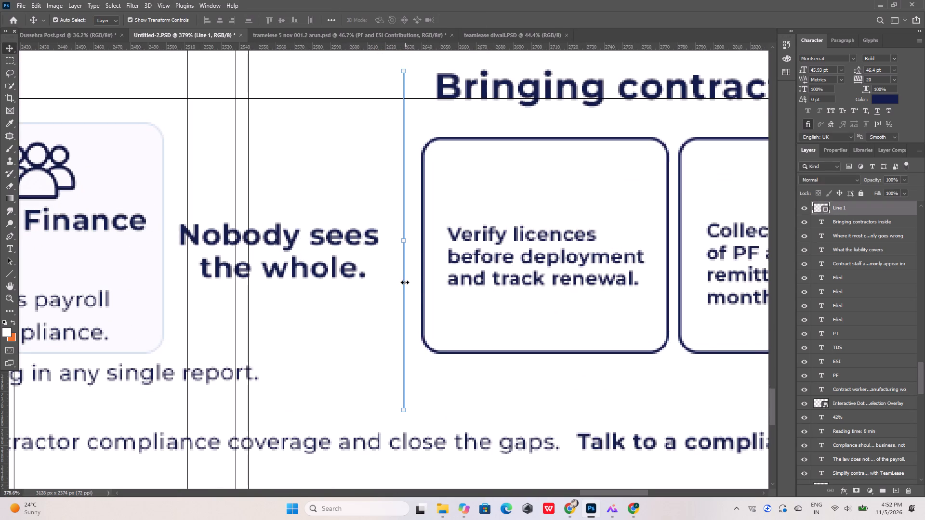
drag(404, 282, 393, 285)
key(shift+Left)
key(Right)
key(Right)
key(Right)
key(Right)
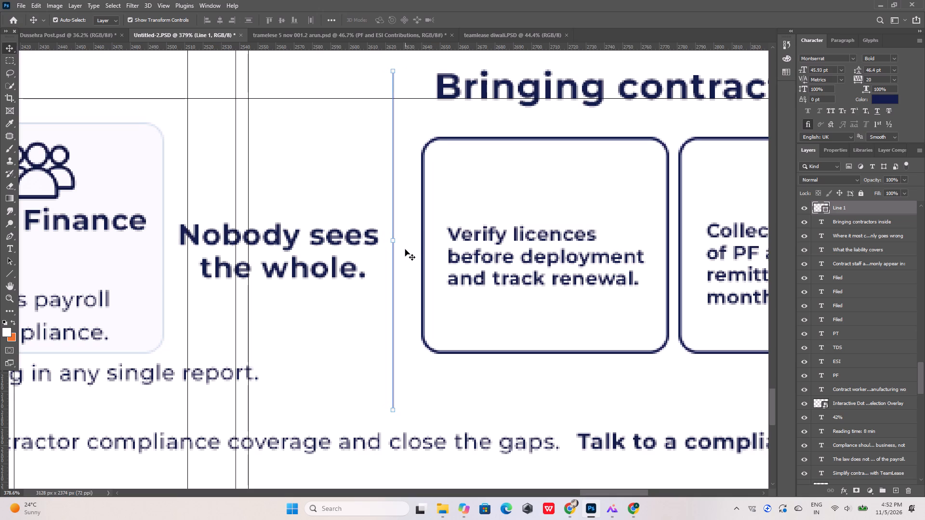
key(Right)
key(Right)
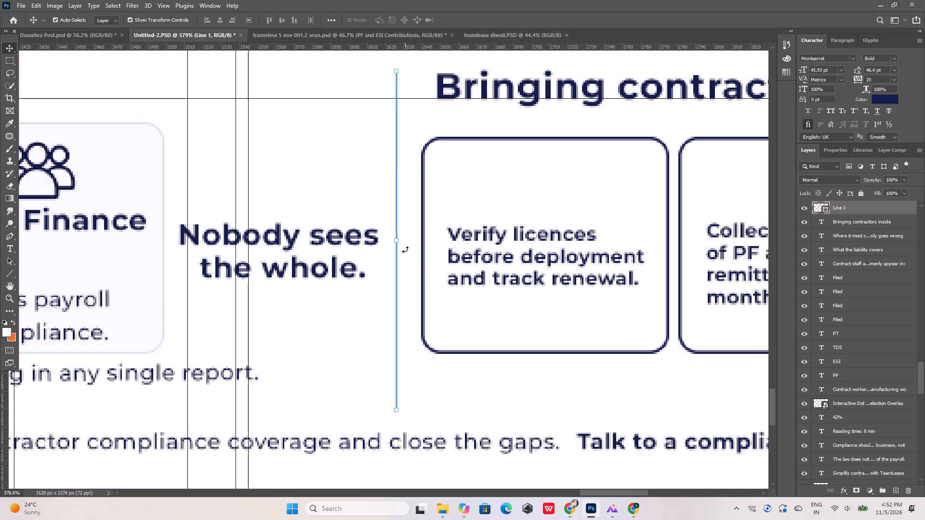
click(424, 405)
Compare the “Why the exposure grows” row with the reference infographic, checking the box around “Nobody sees the whole.”.
alt+scroll(441, 342, down, 10)
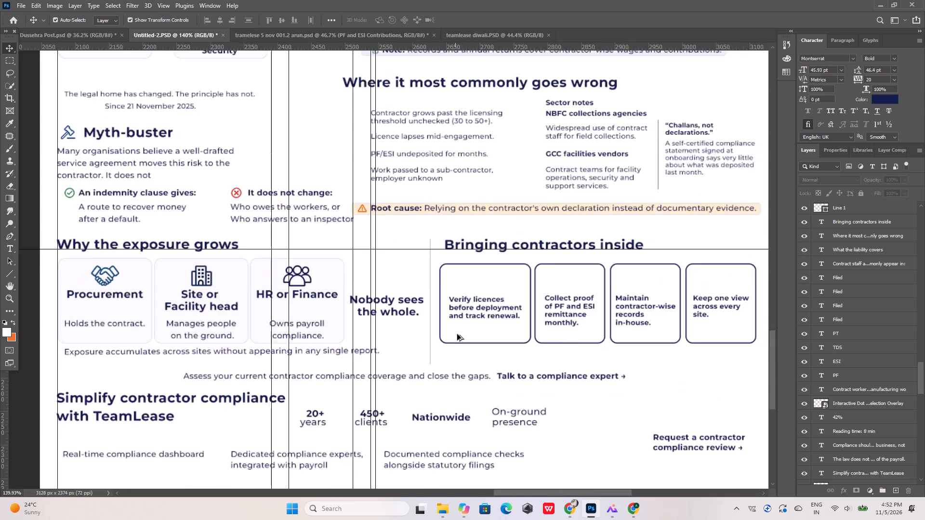
alt+scroll(457, 334, down, 10)
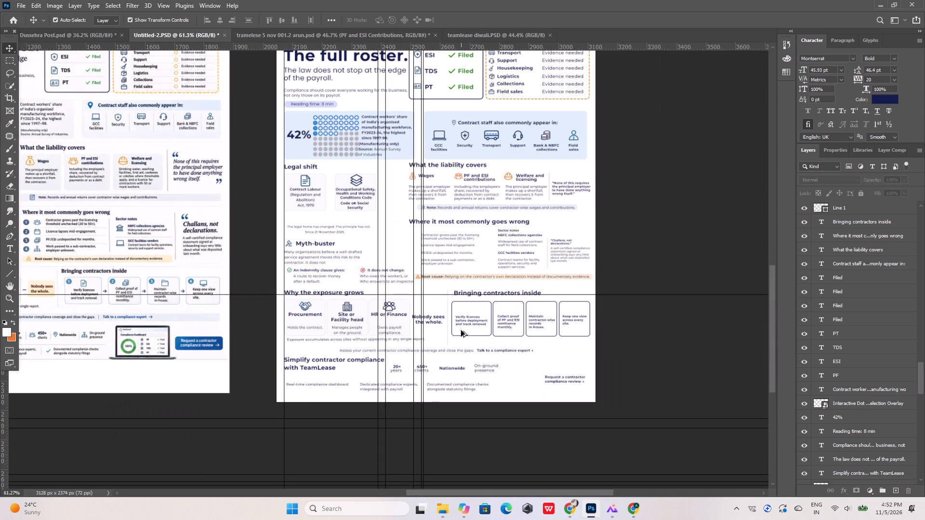
alt+scroll(28, 291, up, 2)
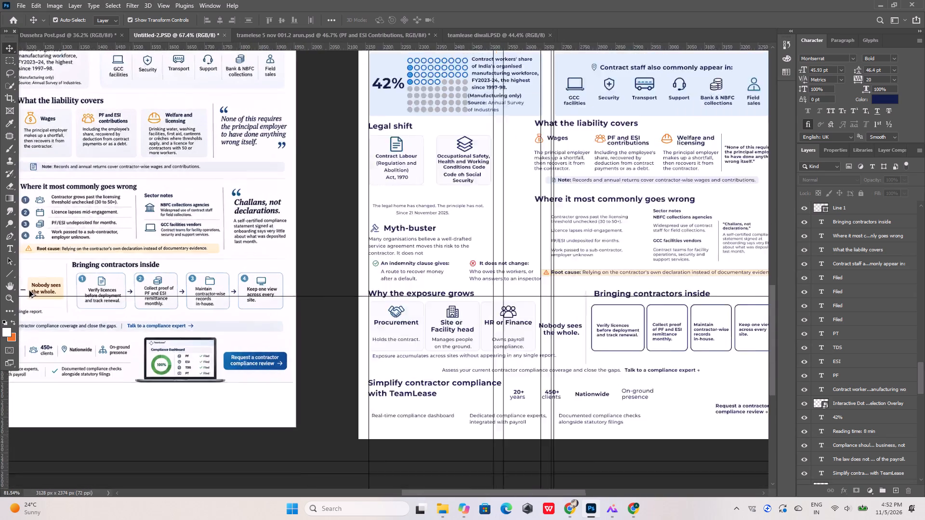
alt+scroll(29, 291, up, 6)
alt+scroll(88, 309, down, 9)
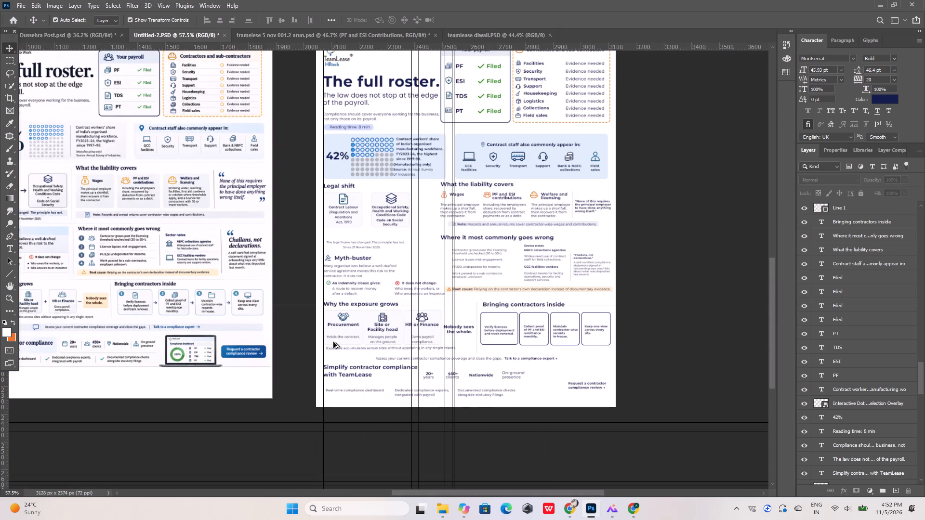
alt+scroll(317, 322, up, 12)
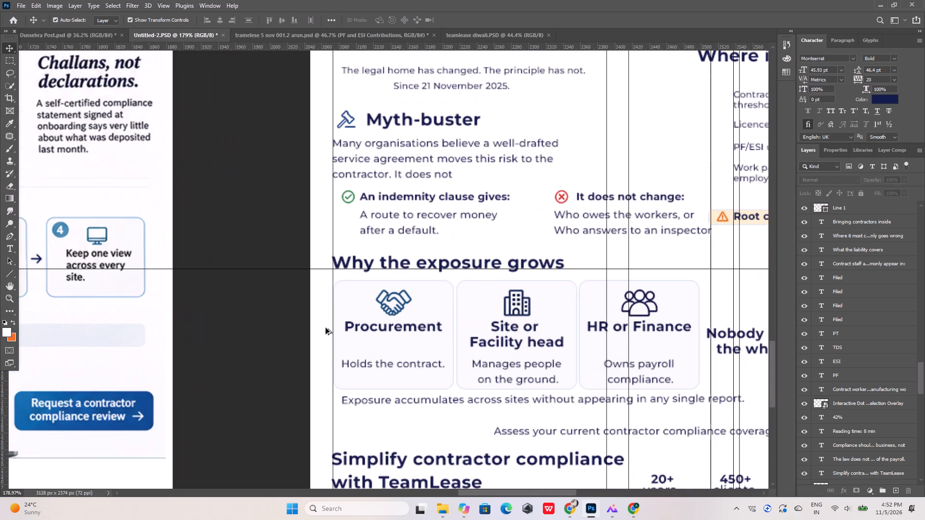
alt+scroll(326, 328, down, 9)
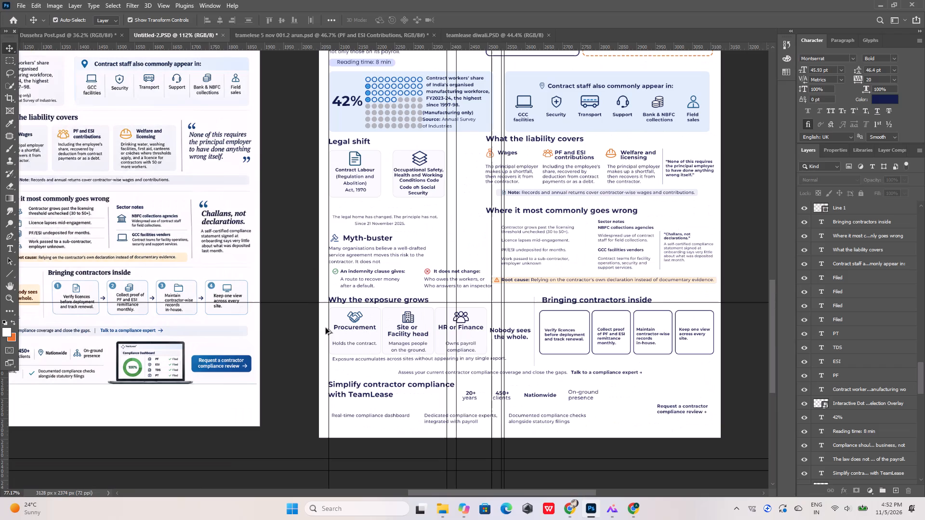
alt+scroll(504, 340, up, 13)
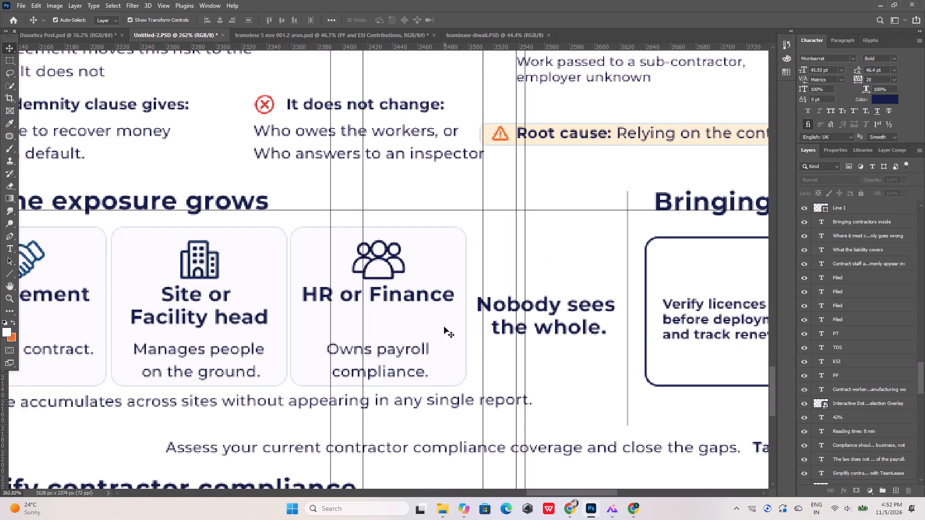
Duplicate the “HR or Finance” card background about 140 px to the right, behind “Nobody sees the whole.”.
click(444, 327)
alt+drag(438, 326, 620, 329)
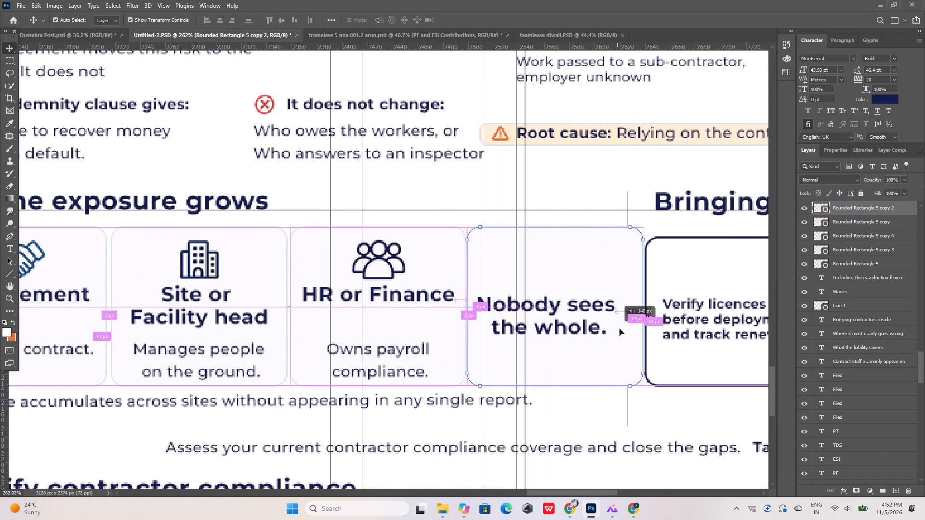
alt+drag(620, 329, 616, 330)
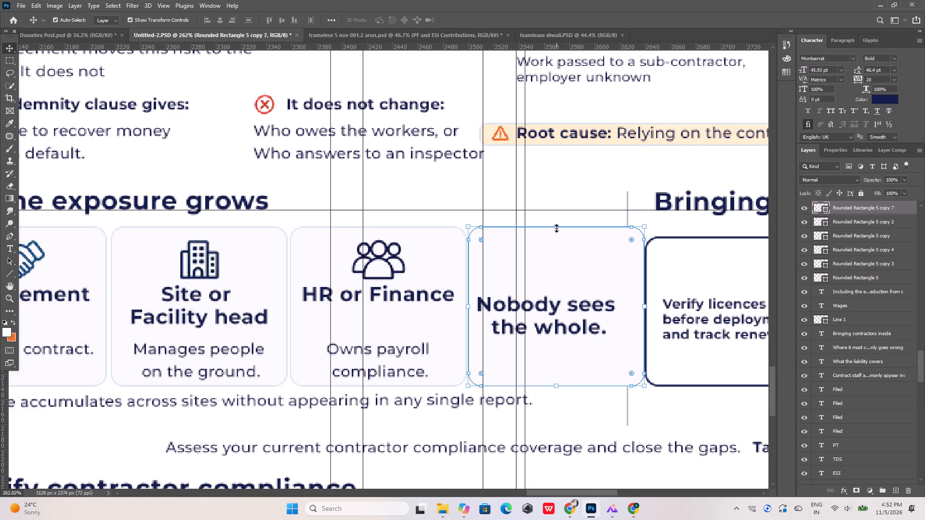
Resize the duplicated box to about 124 × 63 px so it fits around “Nobody sees the whole.” before the divider.
shift+drag(556, 228, 556, 273)
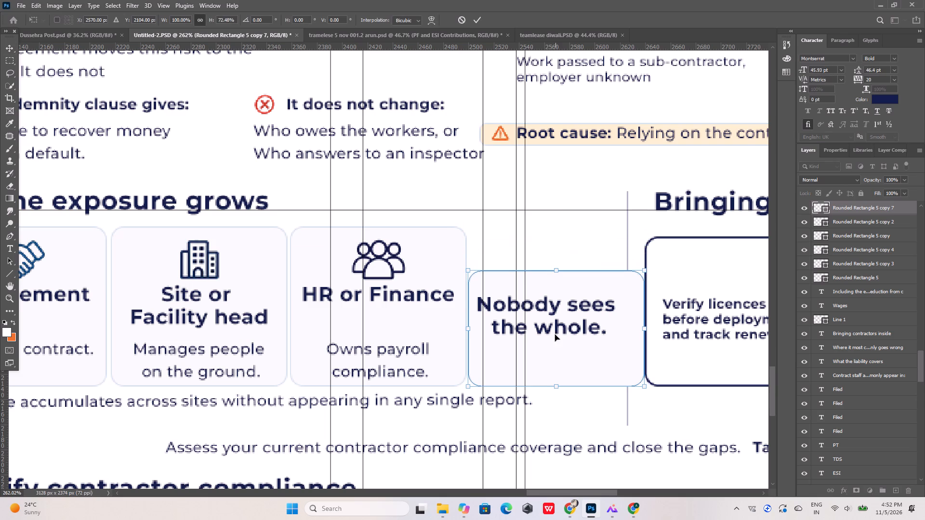
shift+drag(555, 387, 555, 350)
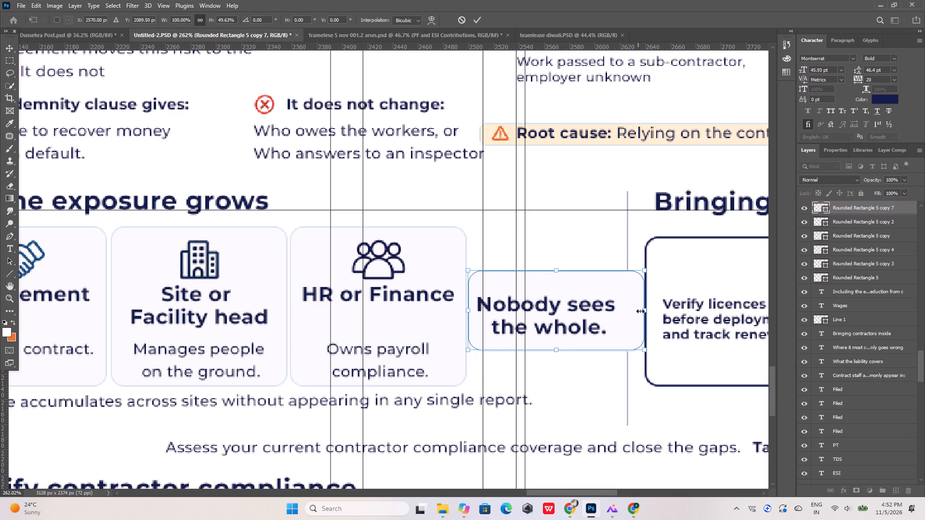
shift+drag(645, 309, 625, 312)
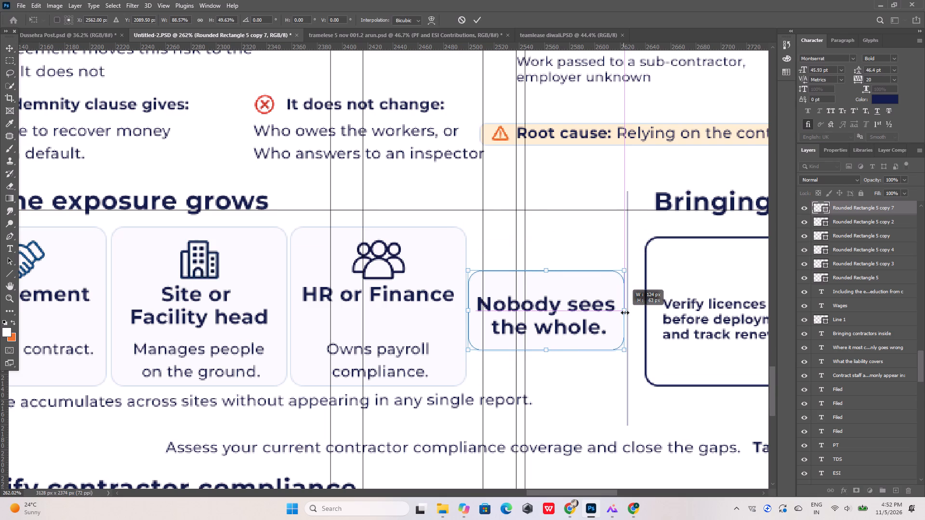
shift+drag(625, 312, 624, 312)
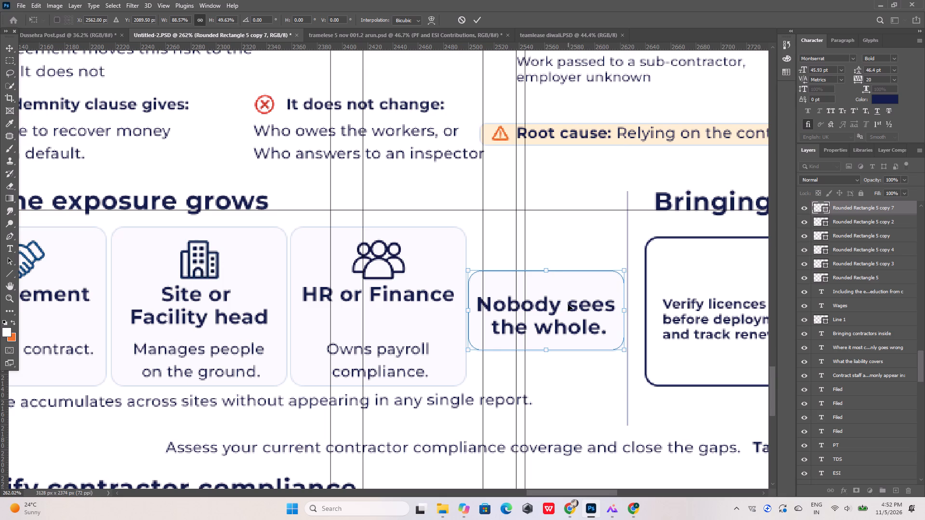
click(471, 20)
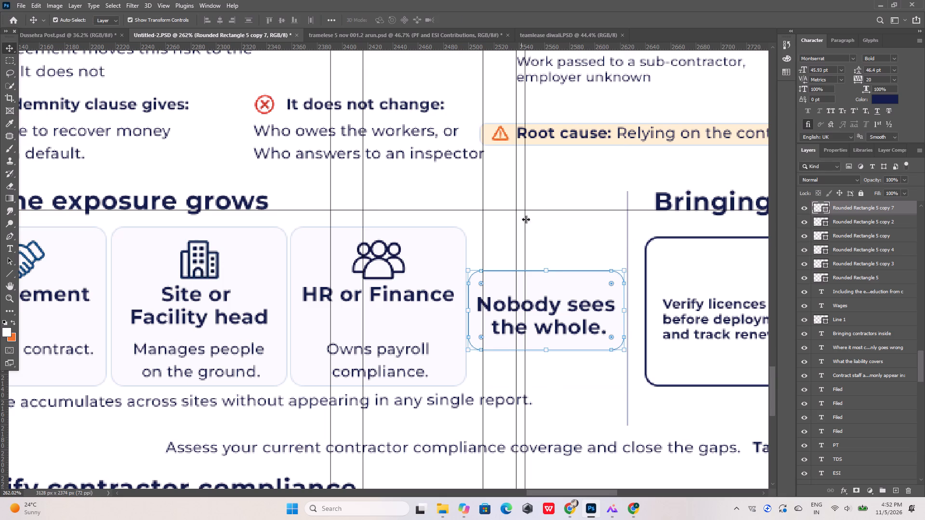
Align the vertical centres of the “Nobody sees the whole.” text and its box, then deselect them.
shift+click(546, 302)
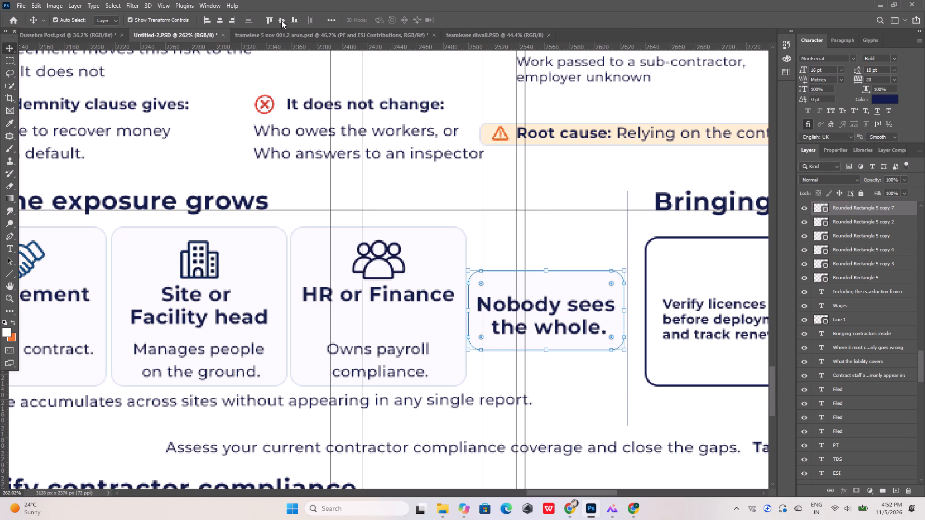
click(281, 20)
click(548, 250)
Fill the box behind “Nobody sees the whole.” with the recently used light cream colour.
alt+scroll(550, 267, up, 4)
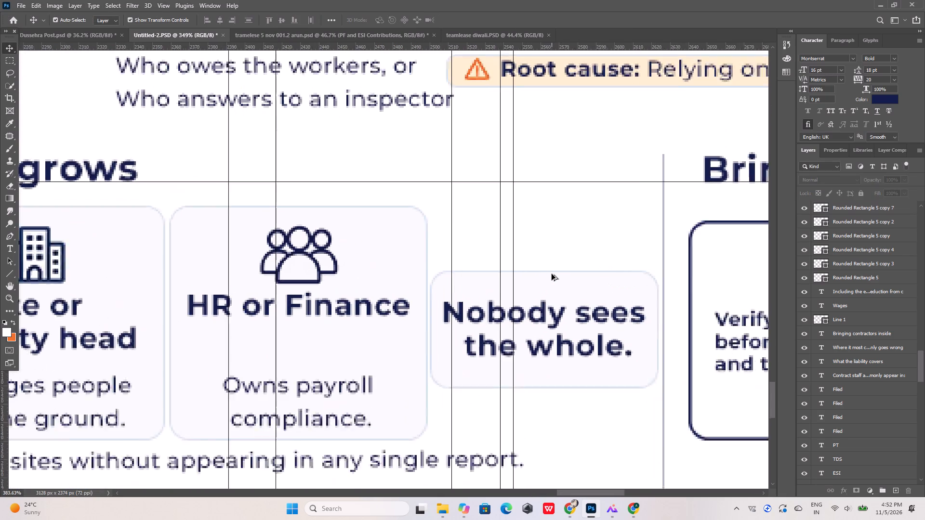
alt+scroll(552, 274, up, 1)
click(551, 288)
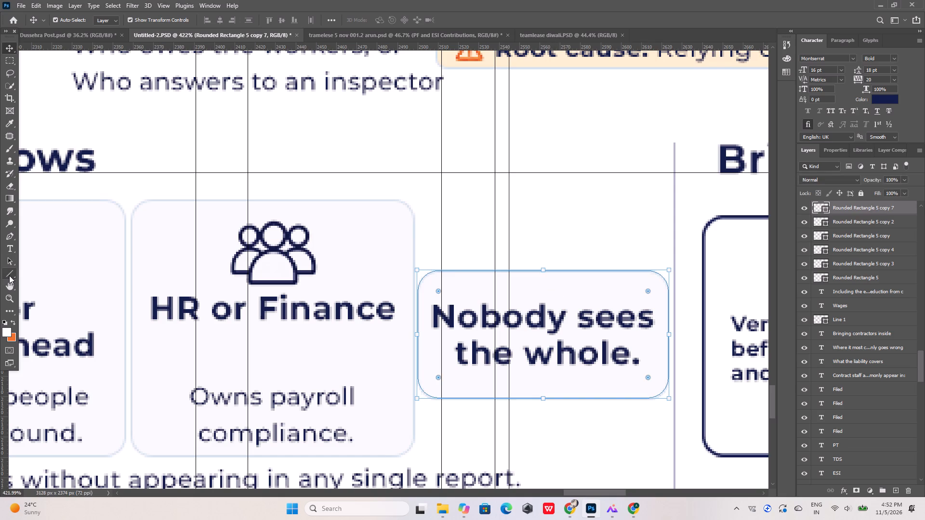
click(9, 275)
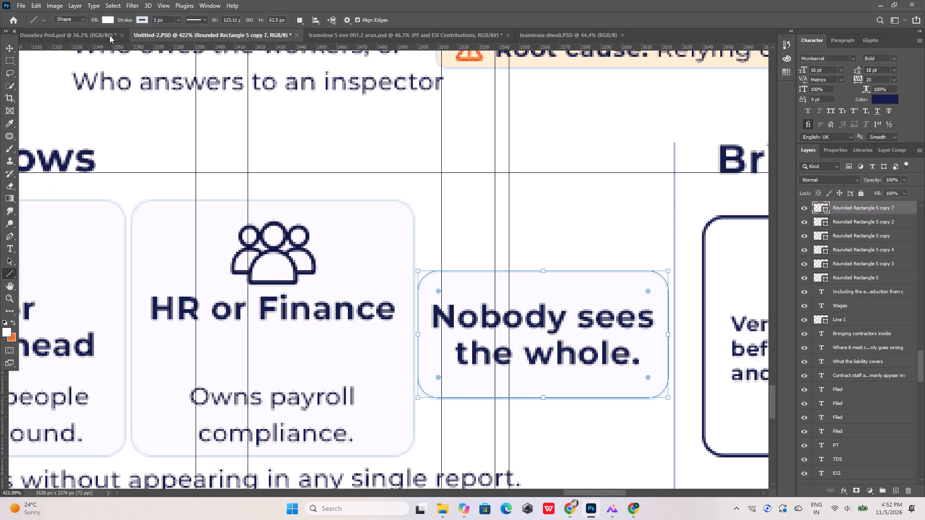
click(112, 18)
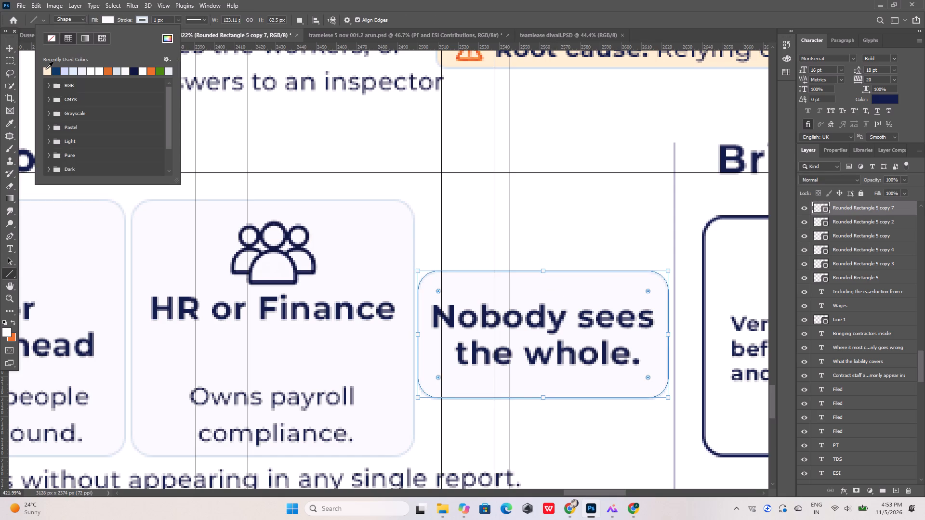
click(46, 69)
click(8, 45)
click(380, 184)
Remove the outline stroke from the cream box behind “Nobody sees the whole.” and deselect it.
alt+scroll(446, 240, down, 15)
alt+scroll(527, 284, up, 10)
click(516, 289)
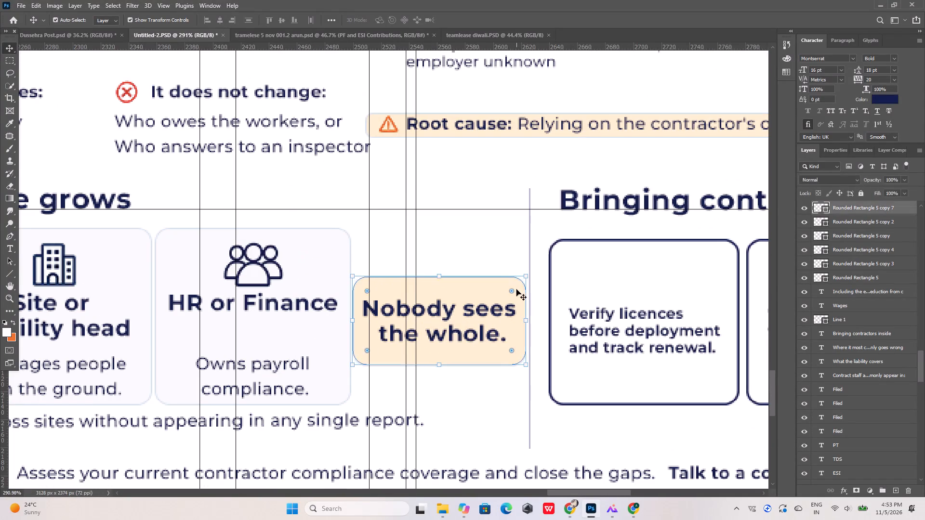
click(8, 274)
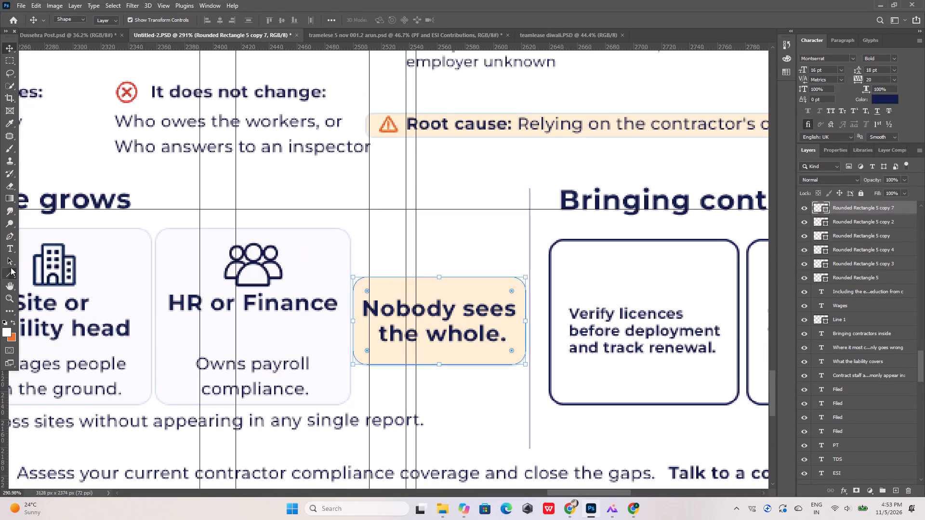
click(138, 18)
click(86, 38)
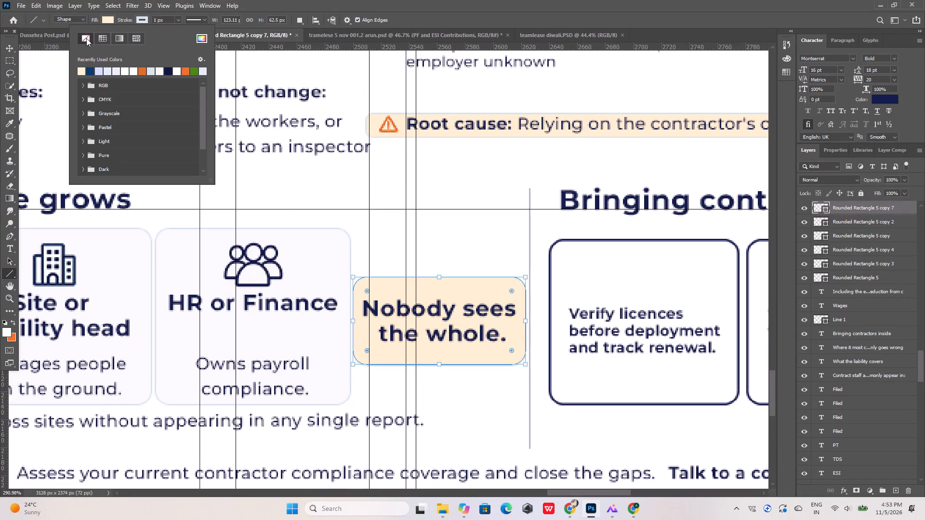
click(8, 46)
click(371, 195)
Compare the “Bringing contractors inside” cards with their counterparts in the reference infographic, checking the icons above the text.
alt+scroll(448, 248, down, 4)
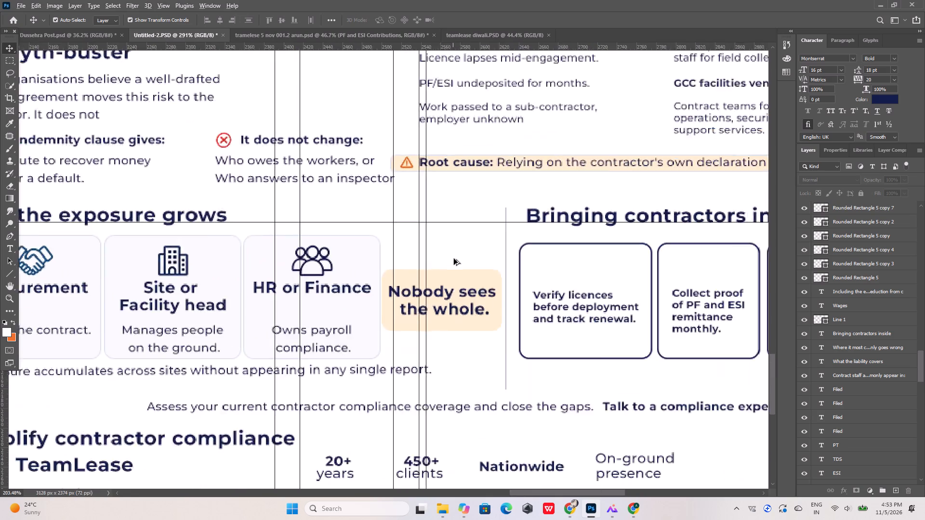
alt+scroll(454, 259, down, 12)
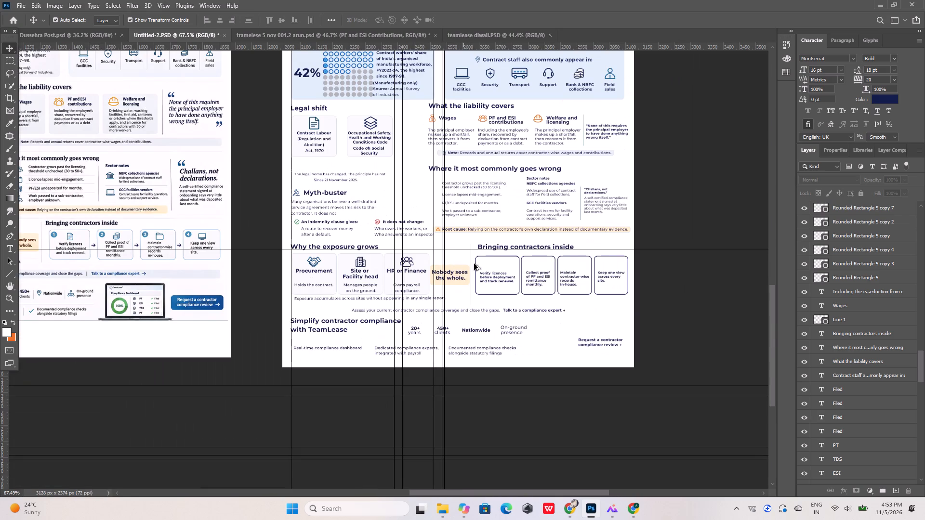
alt+scroll(75, 243, up, 10)
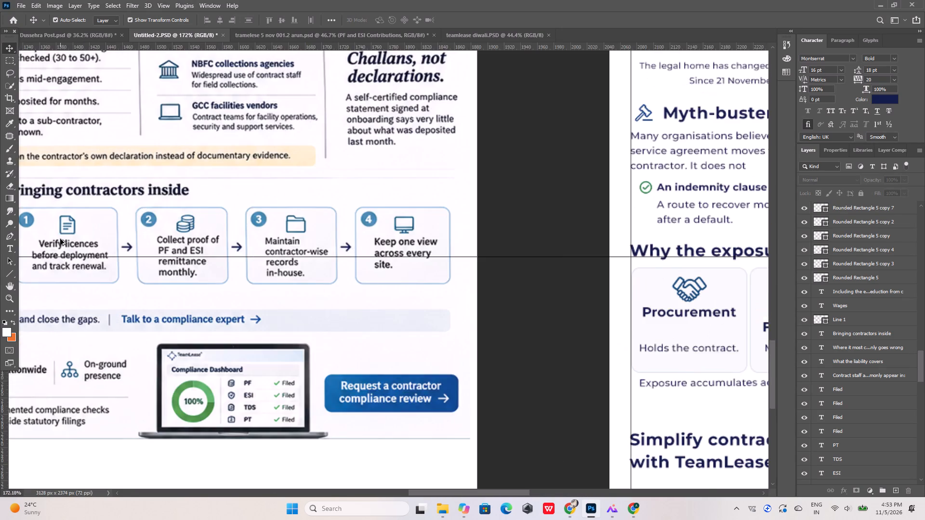
alt+scroll(60, 237, down, 12)
alt+scroll(407, 256, up, 4)
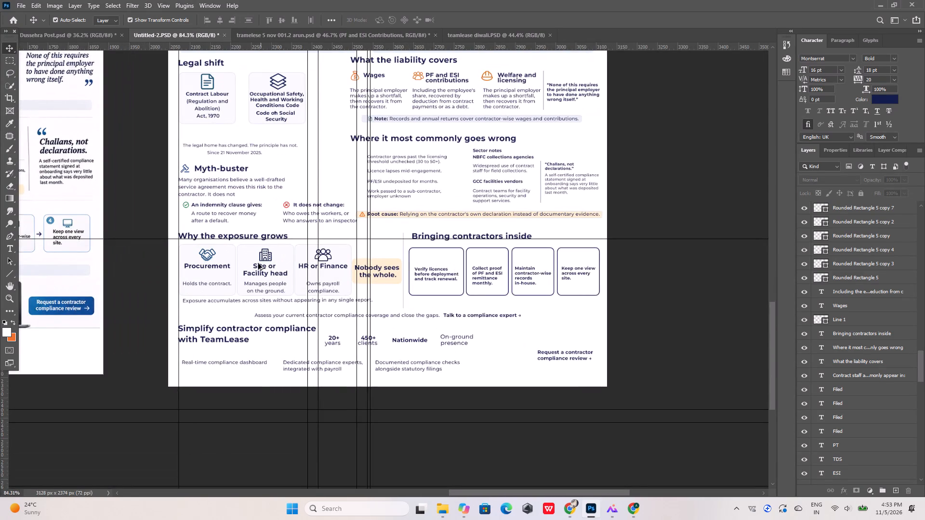
alt+scroll(279, 284, down, 5)
alt+scroll(384, 121, up, 5)
alt+scroll(376, 221, down, 4)
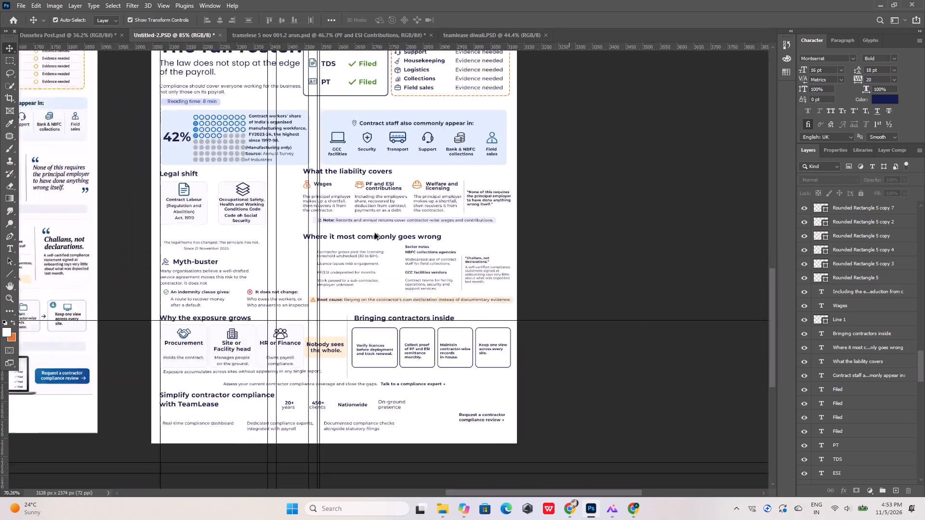
alt+scroll(375, 233, down, 1)
alt+scroll(347, 79, up, 9)
Duplicate the TDS document icon from the “Your payroll” card and place the copy above “Verify licences before deployment and track renewal.”.
alt+drag(313, 129, 357, 425)
alt+scroll(316, 215, down, 11)
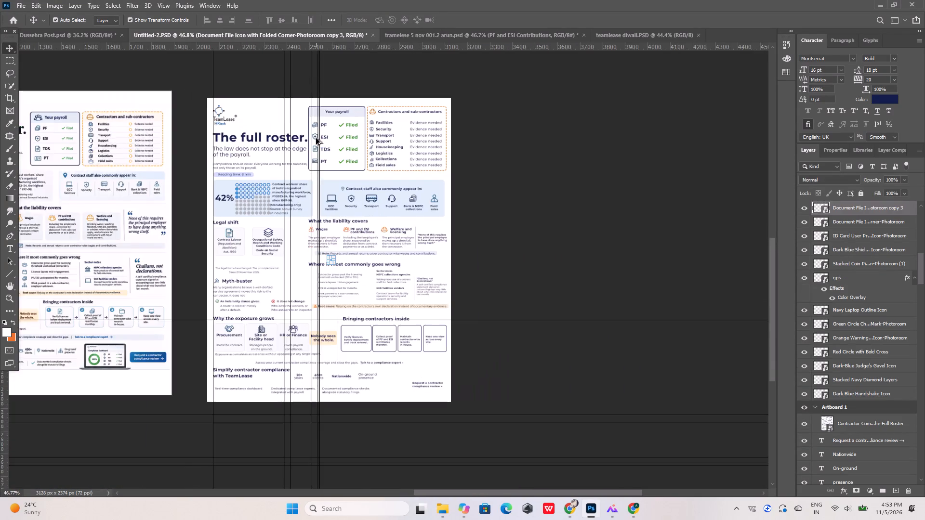
alt+scroll(353, 326, up, 11)
alt+scroll(304, 205, up, 3)
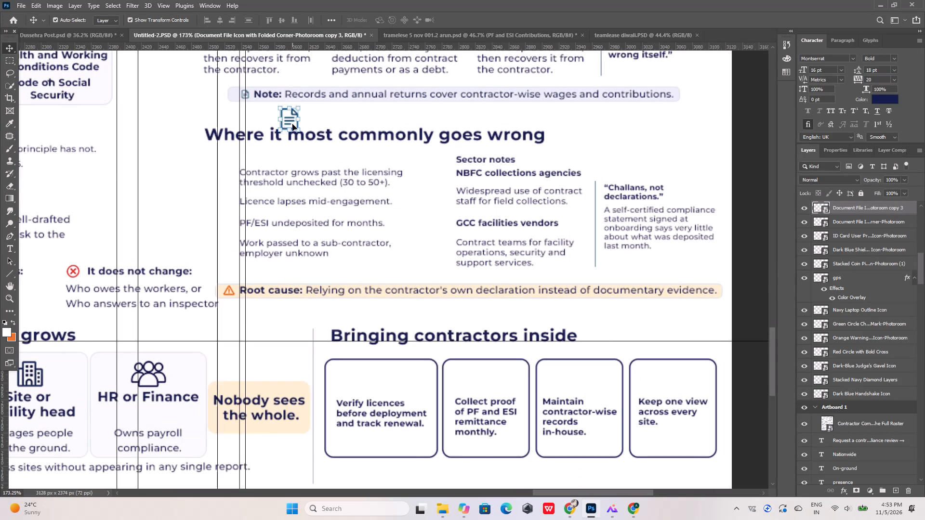
drag(290, 120, 377, 382)
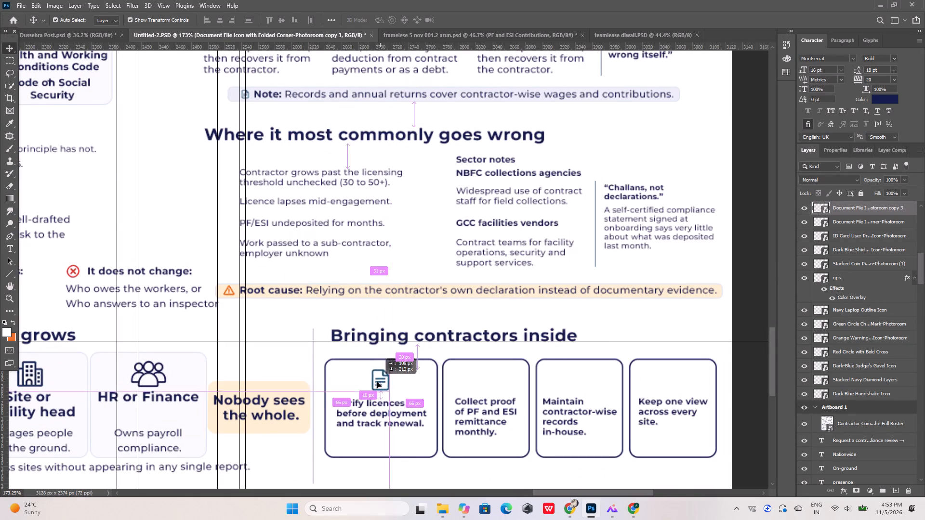
drag(377, 382, 376, 382)
alt+scroll(373, 387, up, 10)
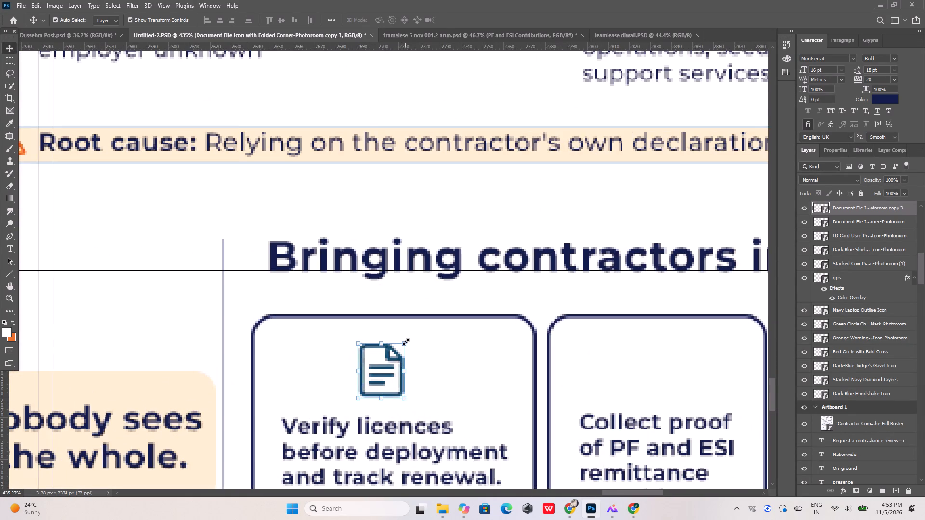
Apply a Color Overlay to the copied document icon, using the heading's dark navy #050d4b.
click(406, 342)
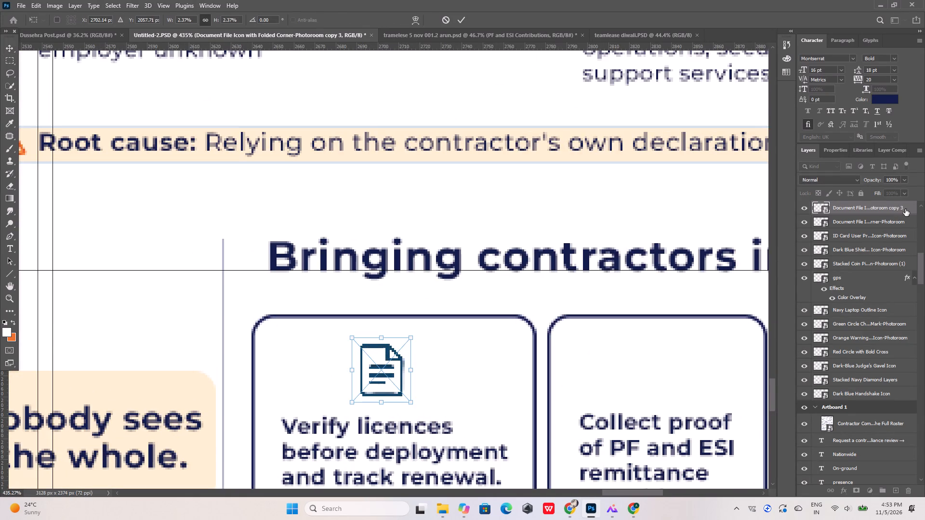
double_click(911, 207)
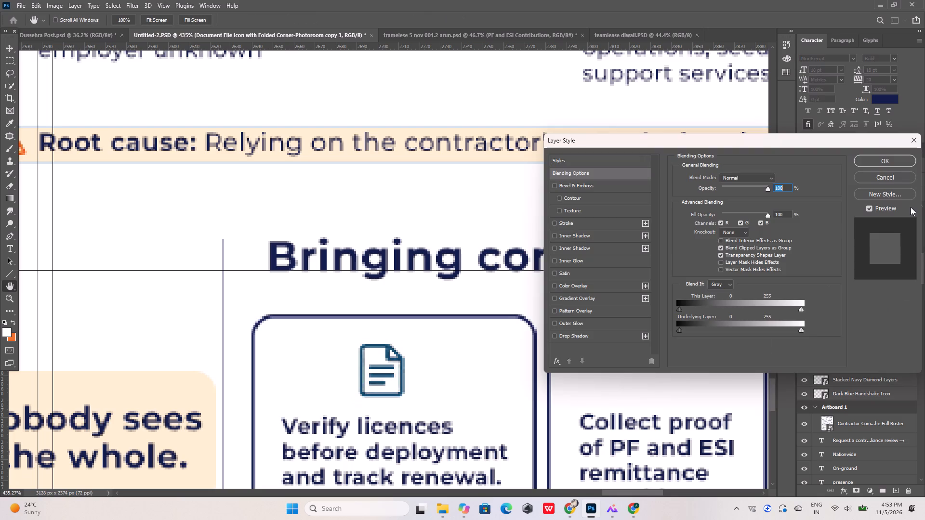
click(573, 288)
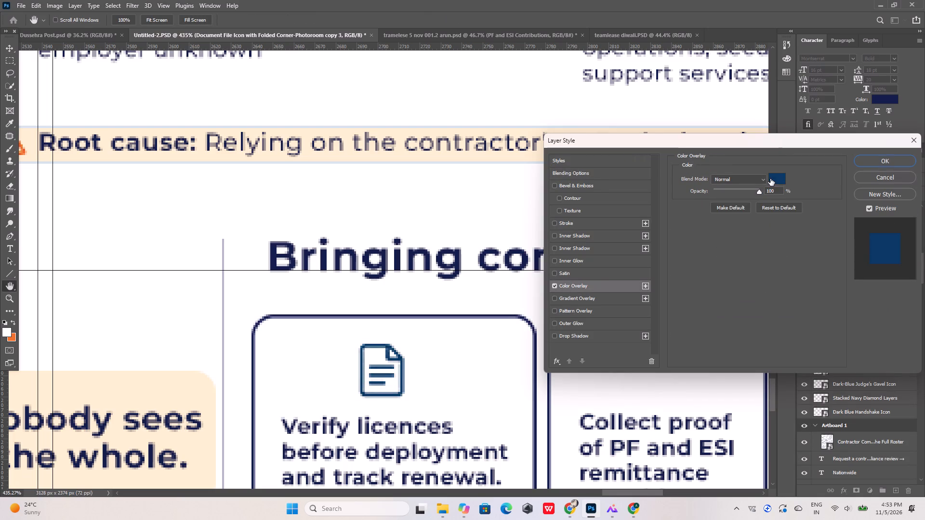
click(772, 178)
click(458, 257)
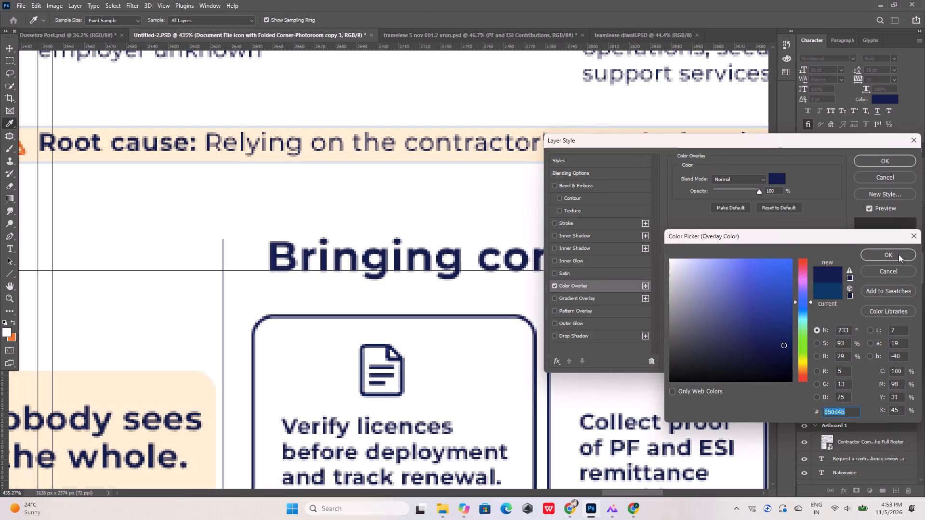
click(897, 253)
click(894, 160)
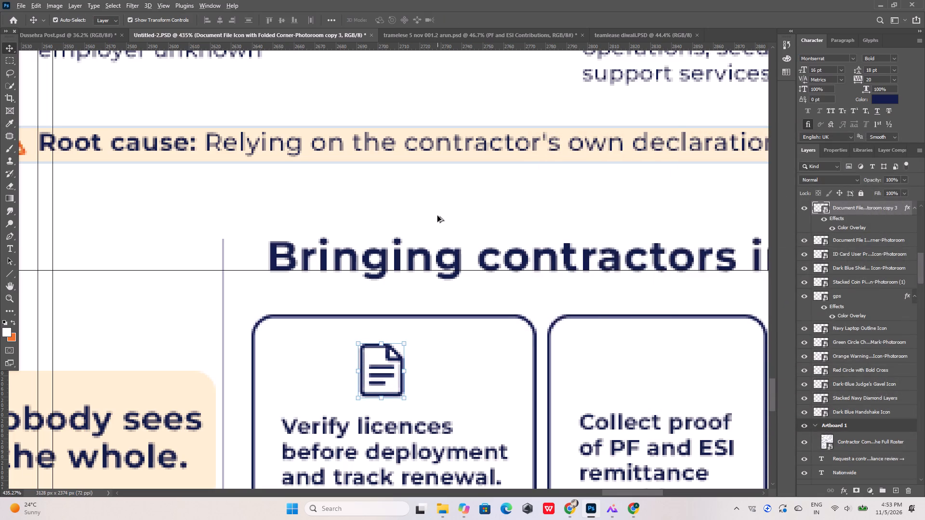
Enlarge the navy document icon to about 2.8% scale and centre it horizontally in the “Verify licences” card.
click(405, 343)
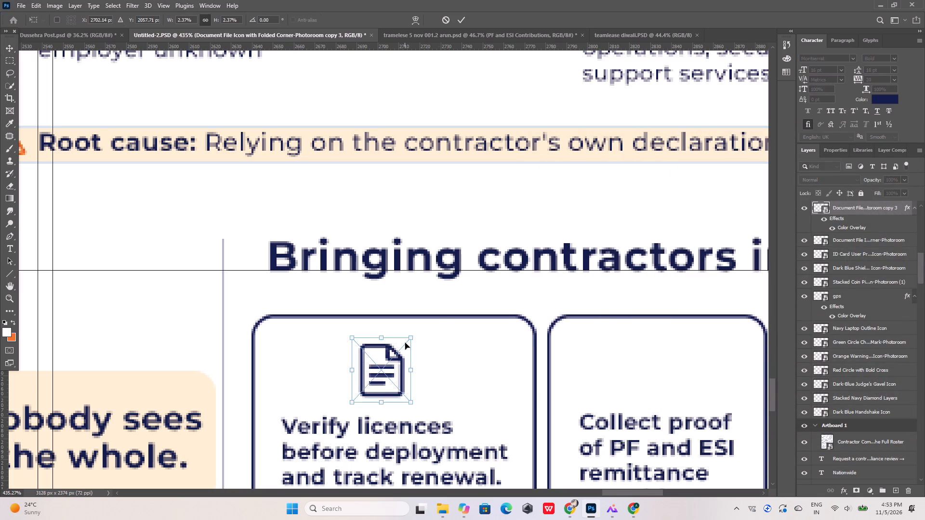
drag(411, 337, 426, 326)
click(462, 15)
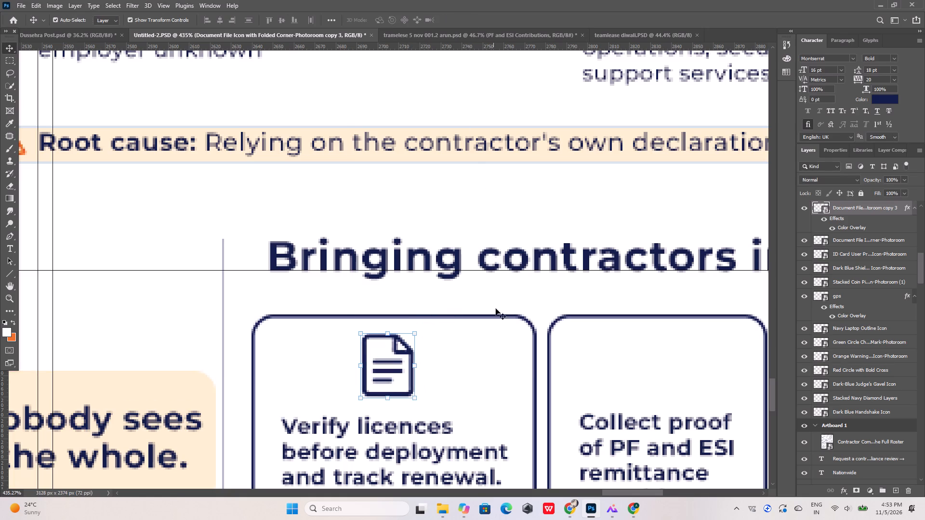
shift+click(533, 353)
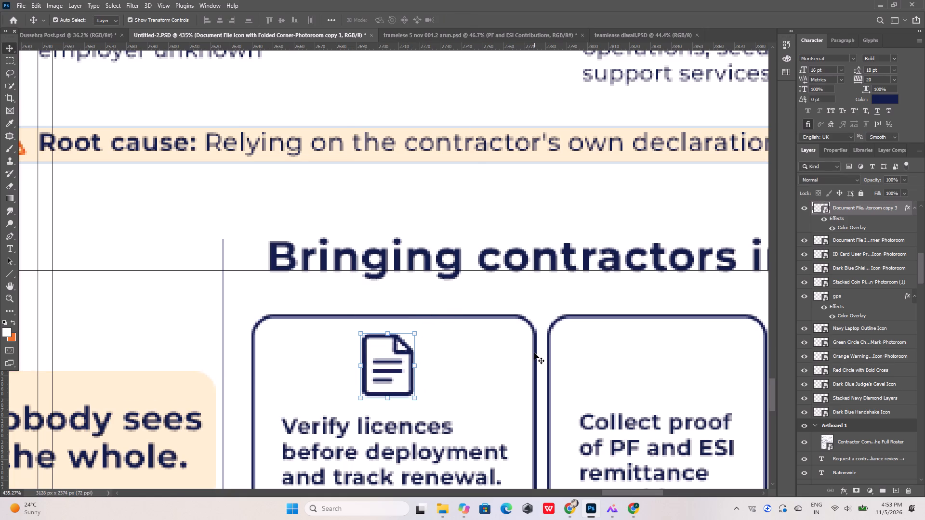
shift+click(535, 358)
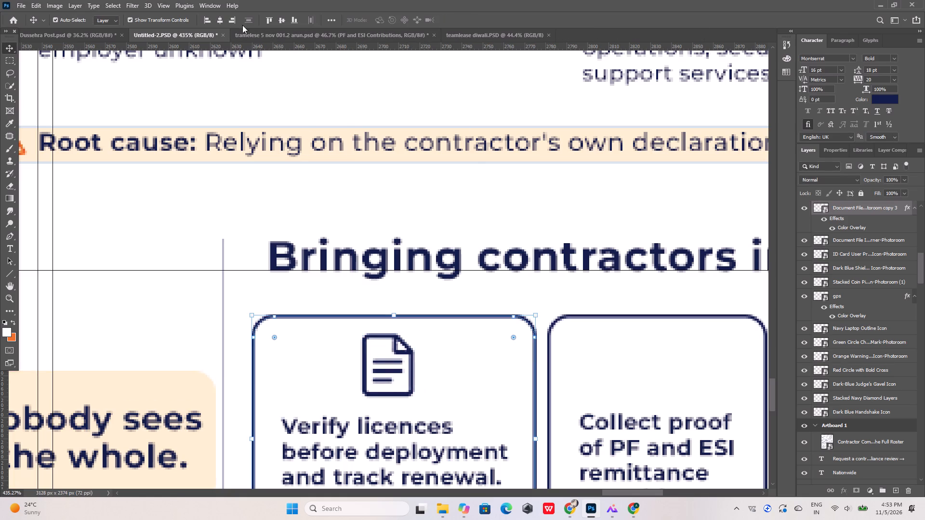
click(218, 19)
click(344, 209)
Move the four text blocks in the “Bringing contractors inside” cards down together by 7 px, then deselect them.
alt+scroll(346, 221, down, 2)
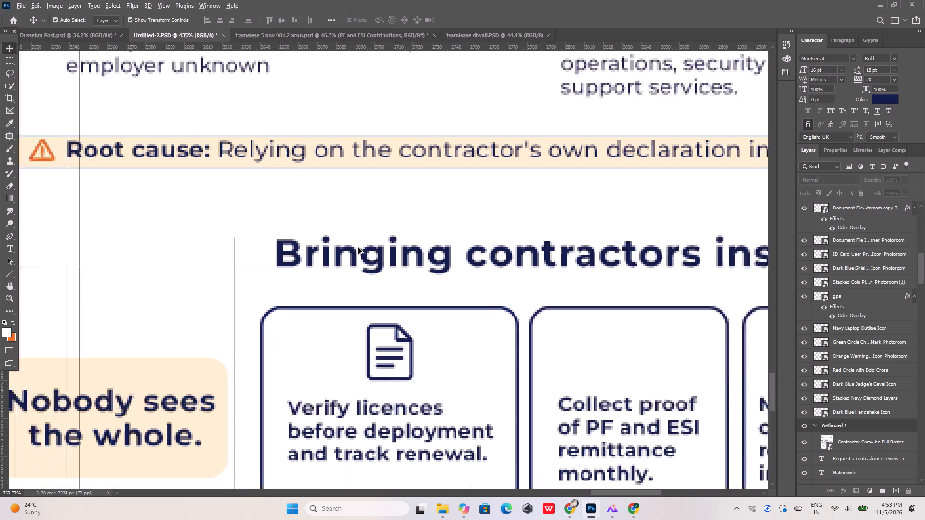
alt+scroll(358, 248, down, 13)
alt+scroll(463, 338, down, 3)
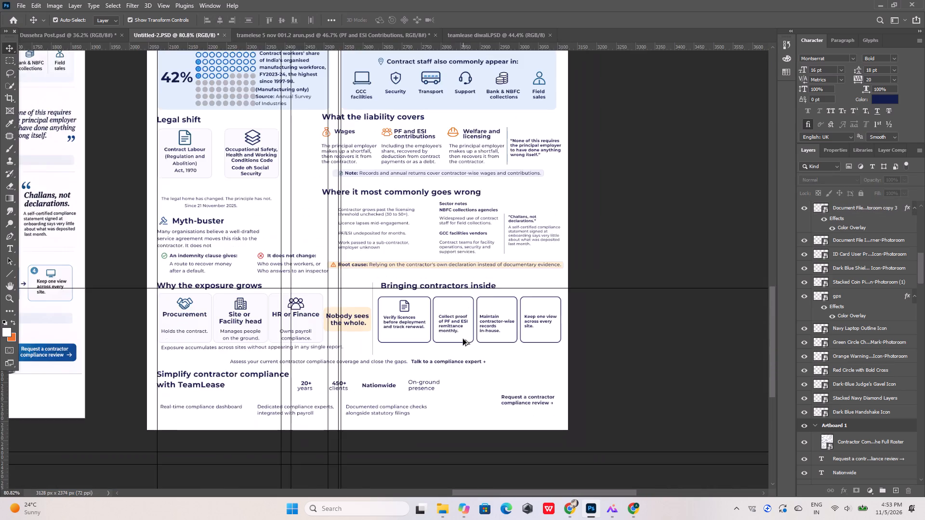
alt+scroll(463, 339, down, 6)
alt+scroll(463, 339, up, 4)
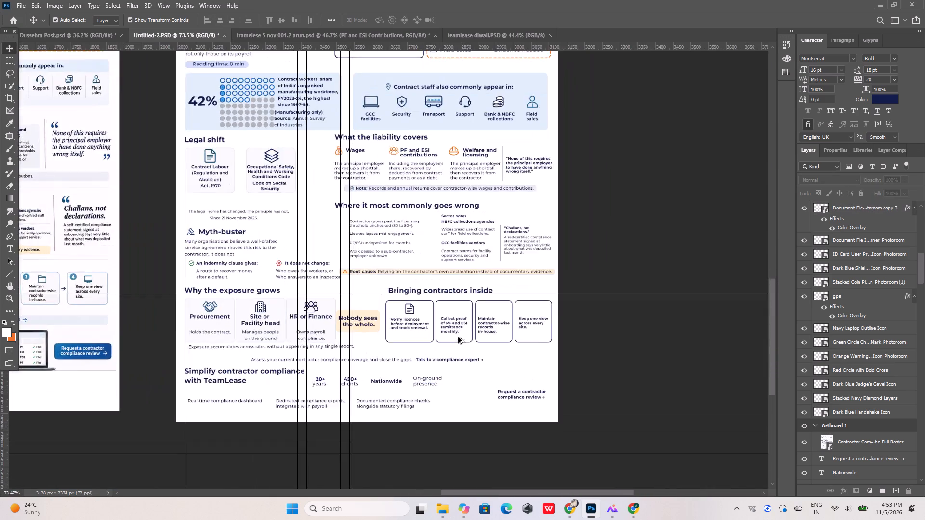
alt+scroll(458, 337, up, 8)
click(414, 325)
shift+click(484, 322)
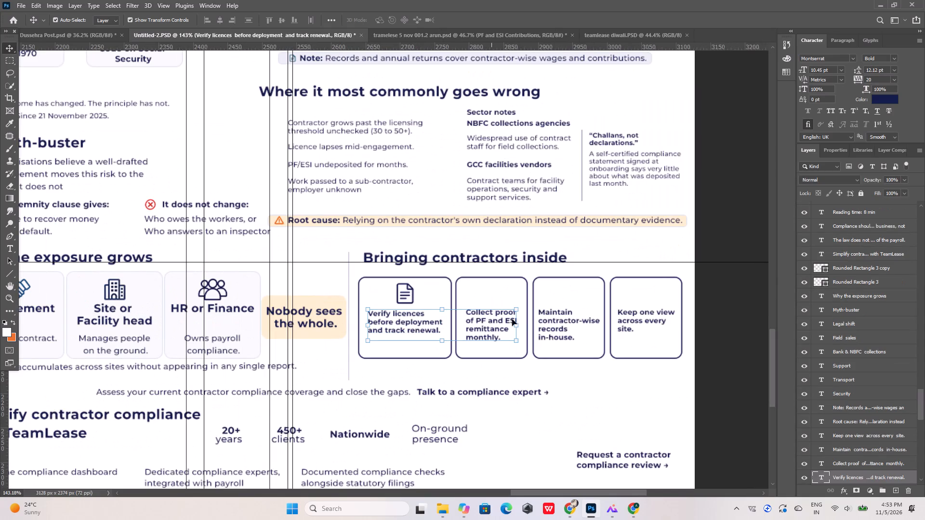
shift+click(555, 317)
shift+click(623, 320)
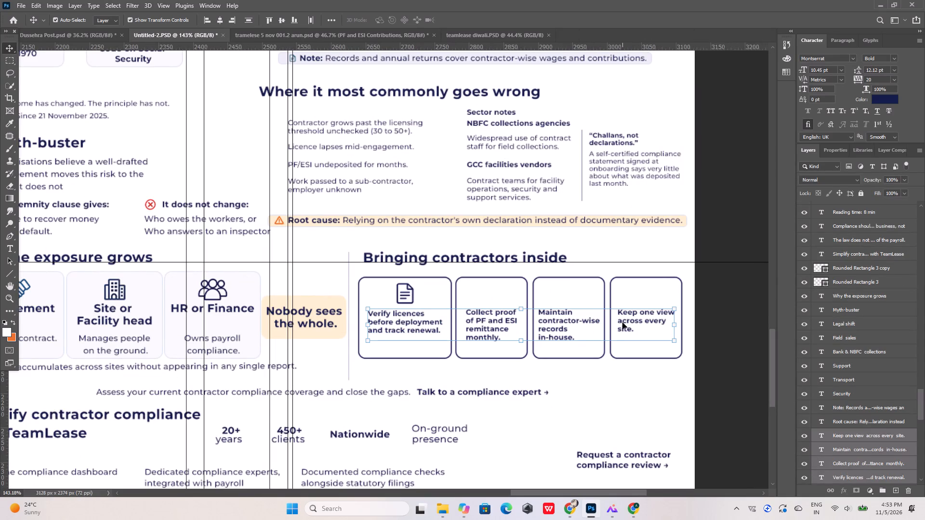
key(Down)
key(Down)
key(Down)
key(Down)
key(Down)
key(Down)
key(Down)
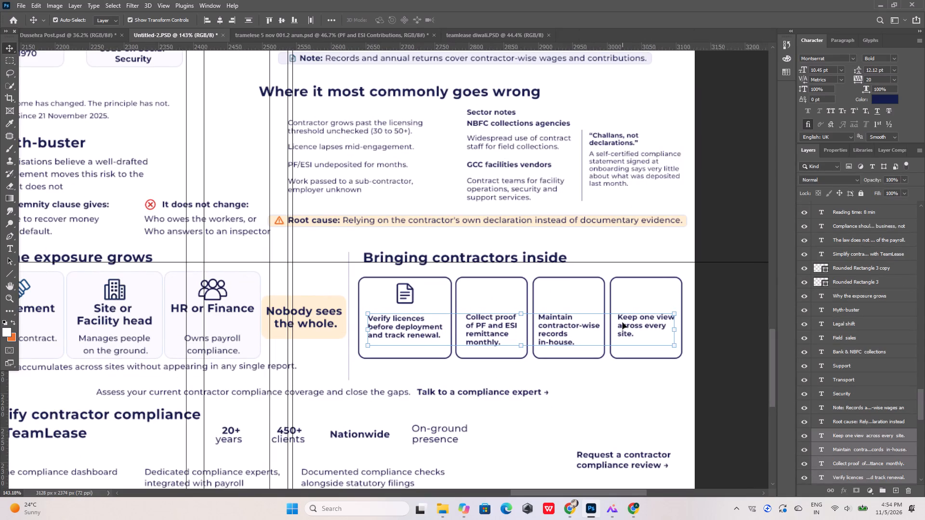
click(480, 297)
Align the horizontal centres of the “Collect proof of PF and ESI remittance monthly.” text and its card, then deselect them.
alt+scroll(486, 316, up, 9)
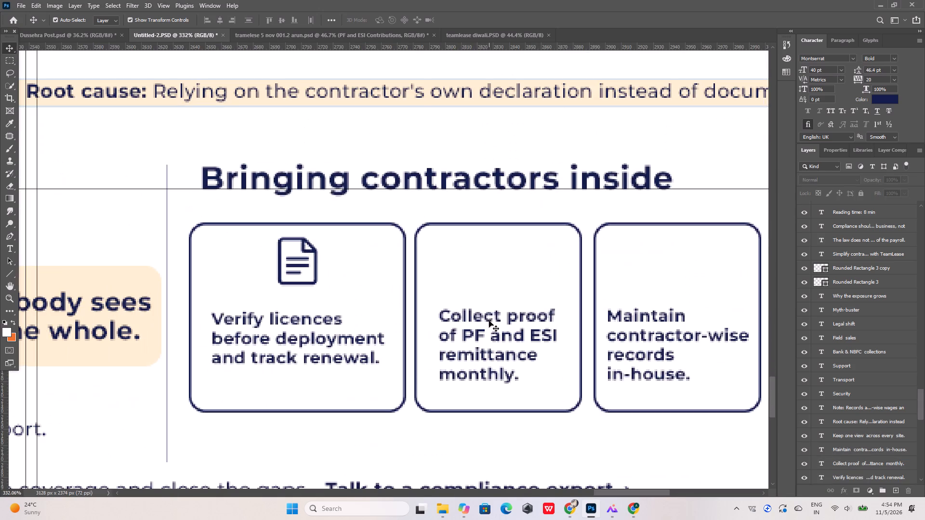
click(491, 316)
shift+click(505, 282)
shift+click(566, 224)
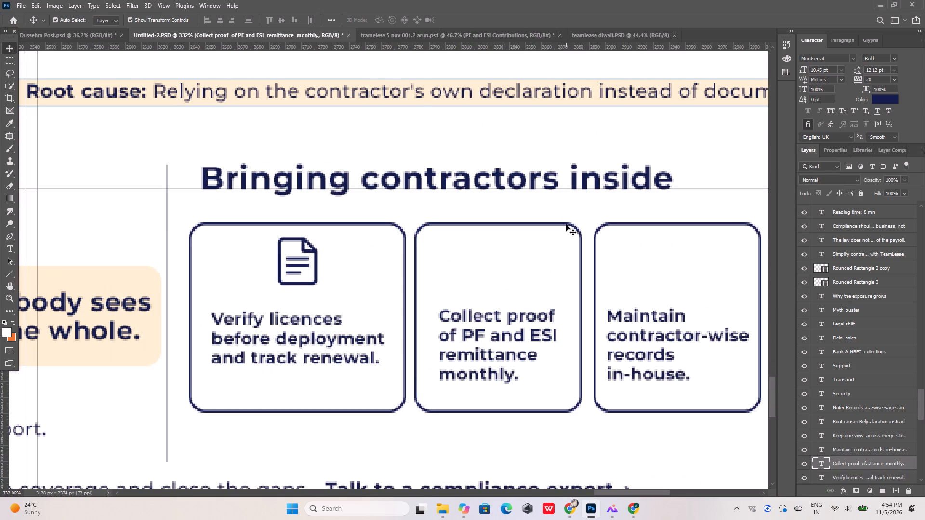
click(221, 20)
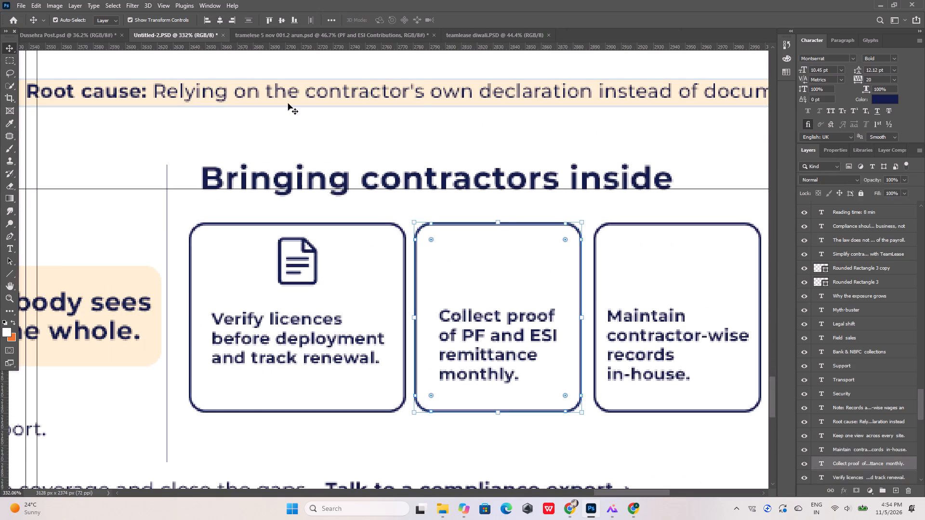
click(369, 202)
Enlarge the document icon in the “Verify licences” card to about 3.4% scale.
alt+scroll(422, 264, down, 15)
alt+scroll(373, 273, up, 16)
click(407, 266)
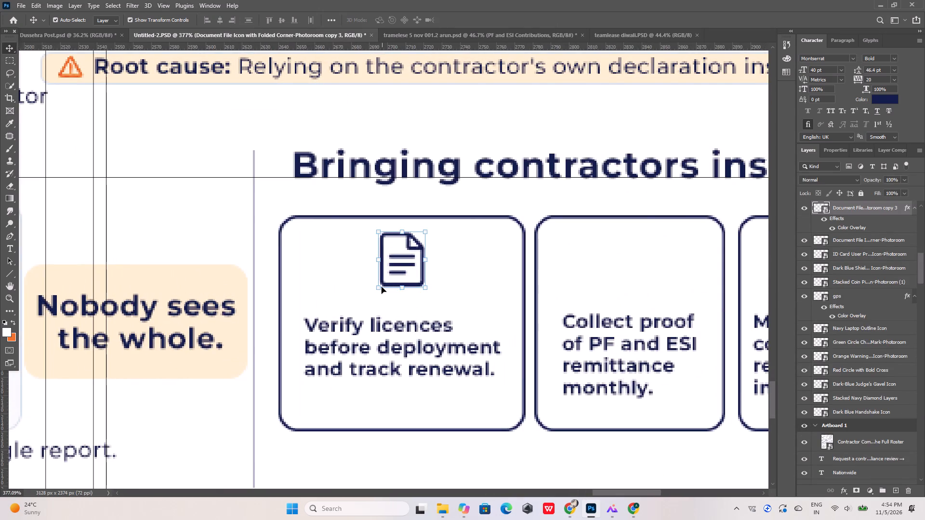
click(380, 287)
click(390, 279)
click(392, 284)
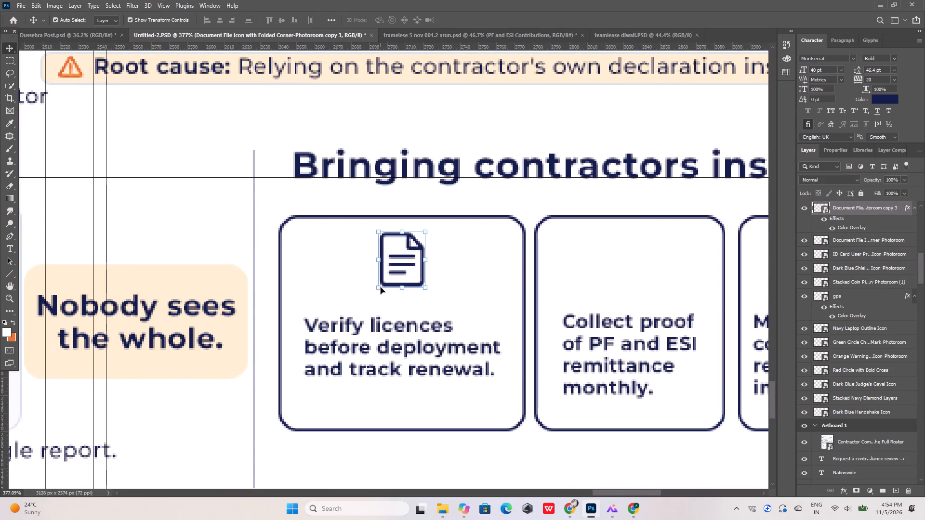
click(378, 289)
drag(370, 292, 368, 296)
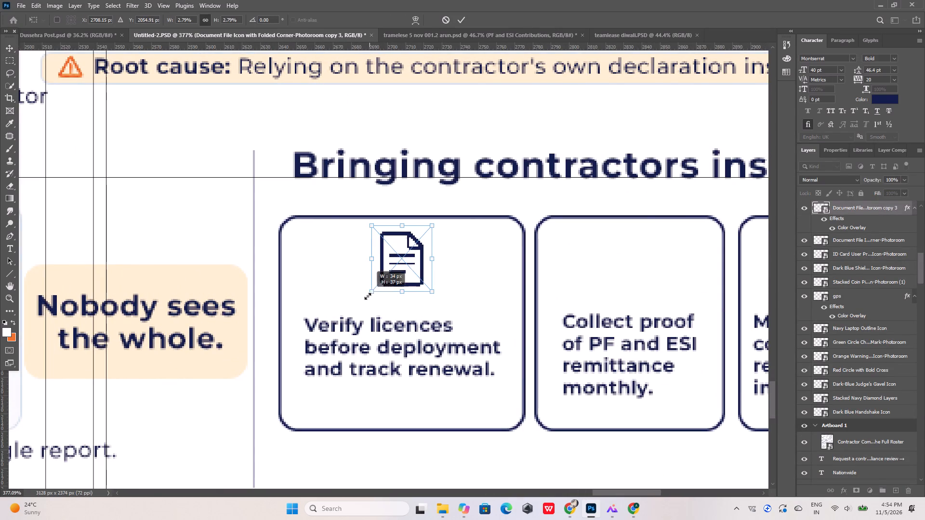
drag(368, 296, 357, 311)
click(462, 17)
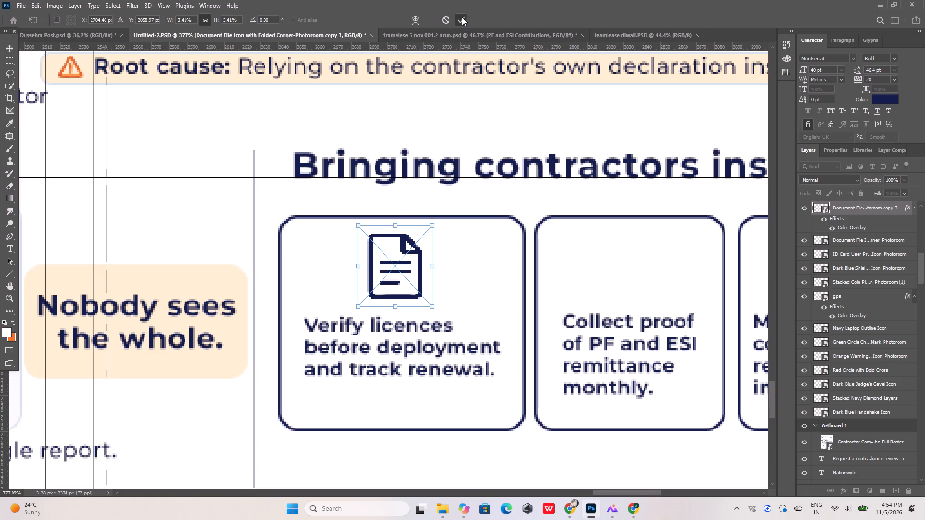
Align the horizontal centres of the document icon and the “Verify licences” card, then deselect them.
shift+click(525, 253)
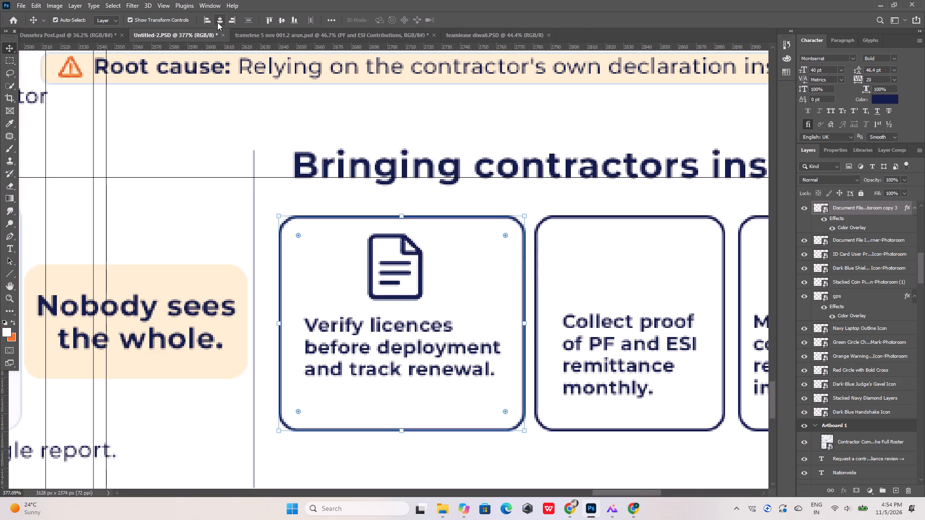
click(216, 19)
click(333, 114)
Duplicate the stacked coin icon from the PF row of “Your payroll” into the “Collect proof of PF and ESI remittance monthly.” card.
alt+scroll(376, 202, down, 7)
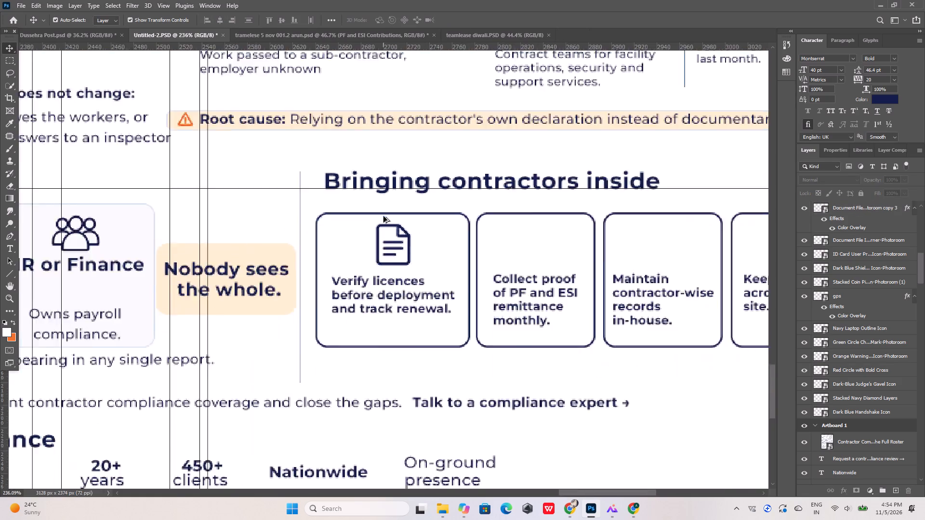
alt+scroll(383, 216, down, 9)
alt+scroll(427, 269, down, 6)
alt+scroll(138, 260, up, 12)
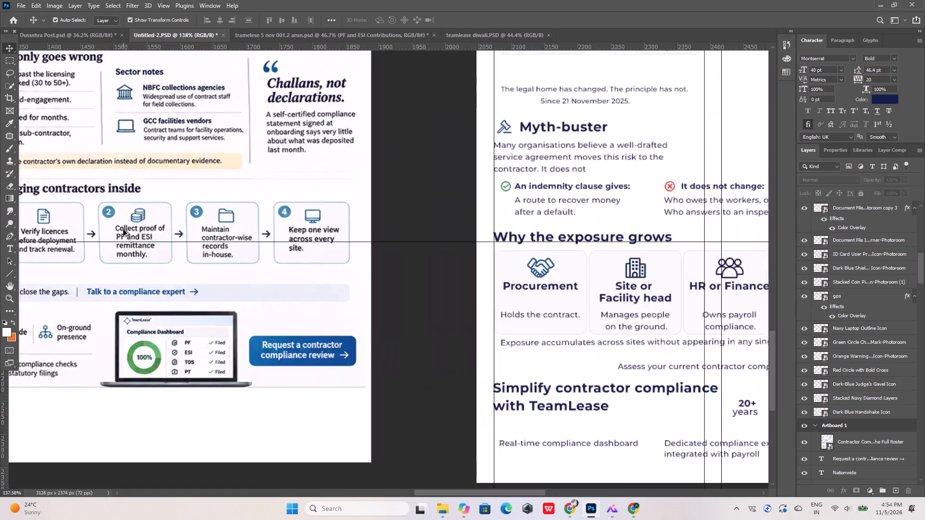
alt+scroll(123, 230, up, 3)
alt+scroll(128, 226, down, 11)
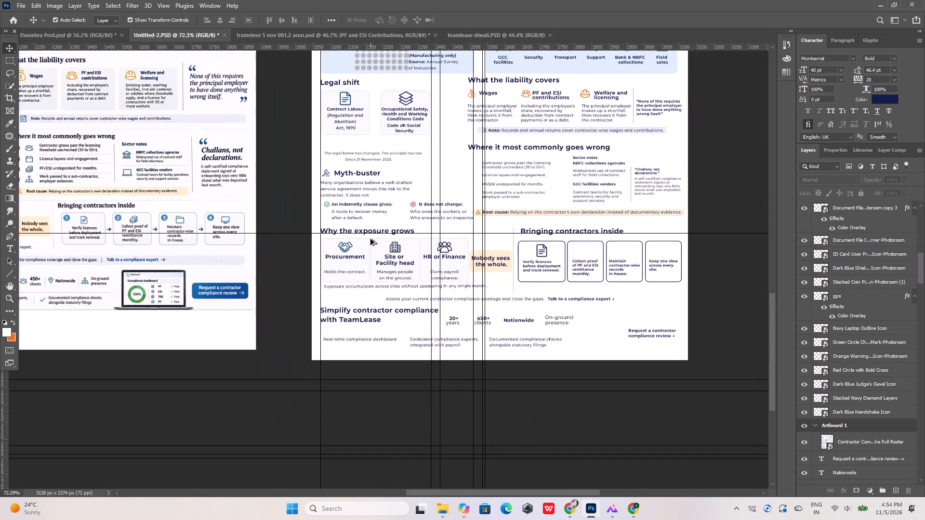
alt+scroll(374, 260, down, 5)
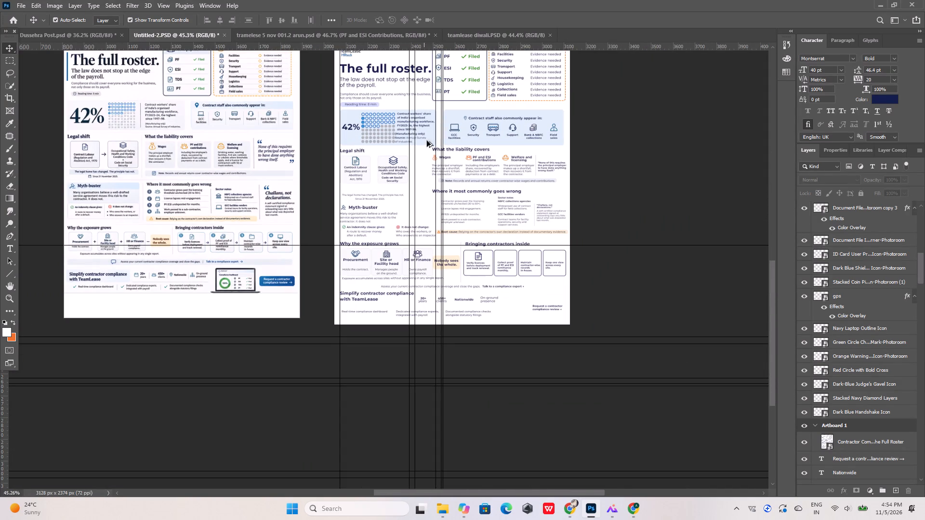
scroll(475, 112, up, 2)
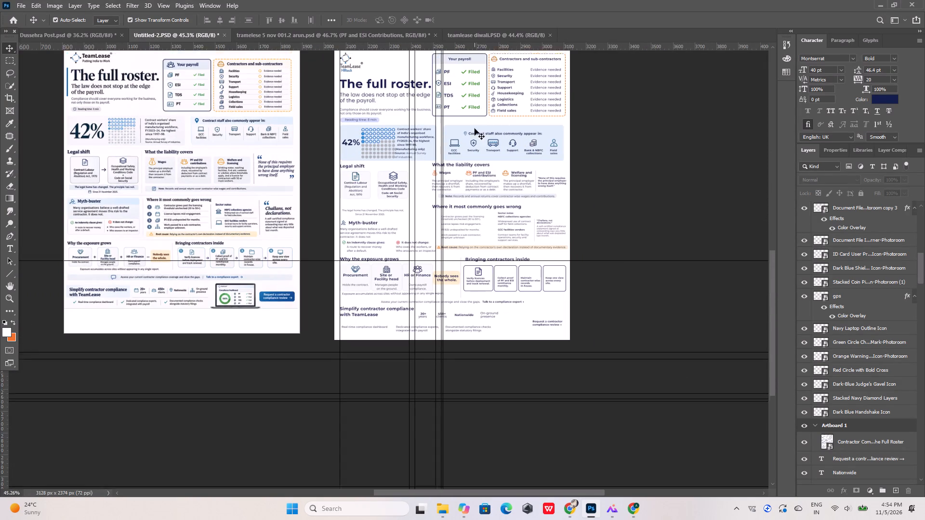
scroll(475, 129, up, 9)
alt+scroll(453, 149, up, 18)
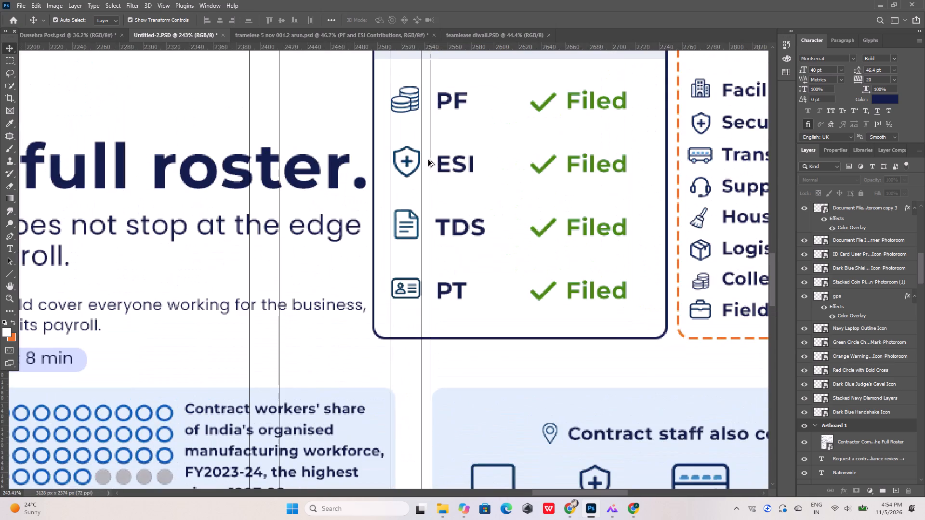
alt+scroll(394, 98, down, 7)
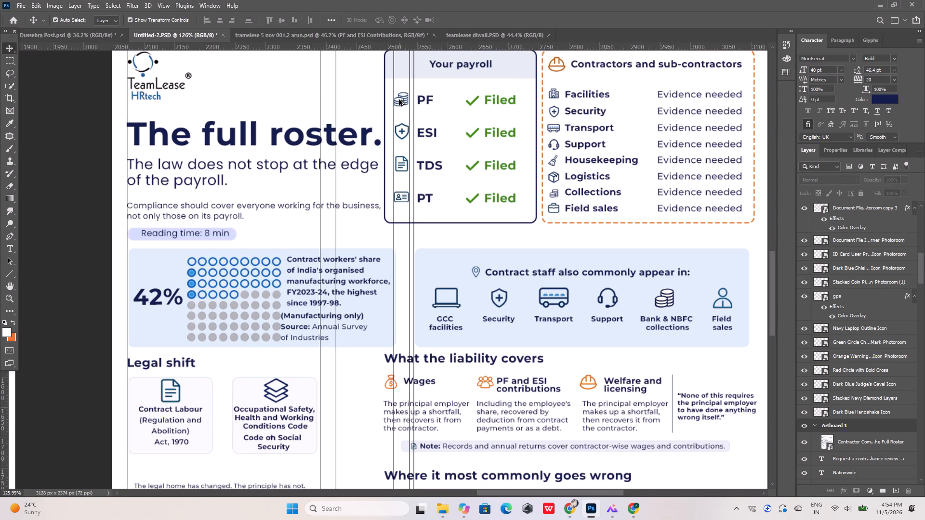
alt+click(400, 98)
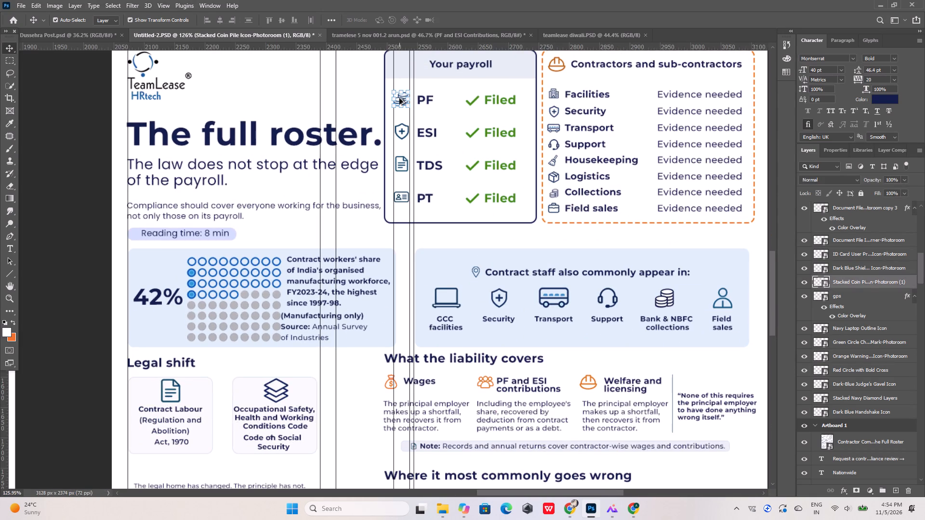
alt+drag(399, 98, 523, 444)
alt+scroll(354, 247, down, 6)
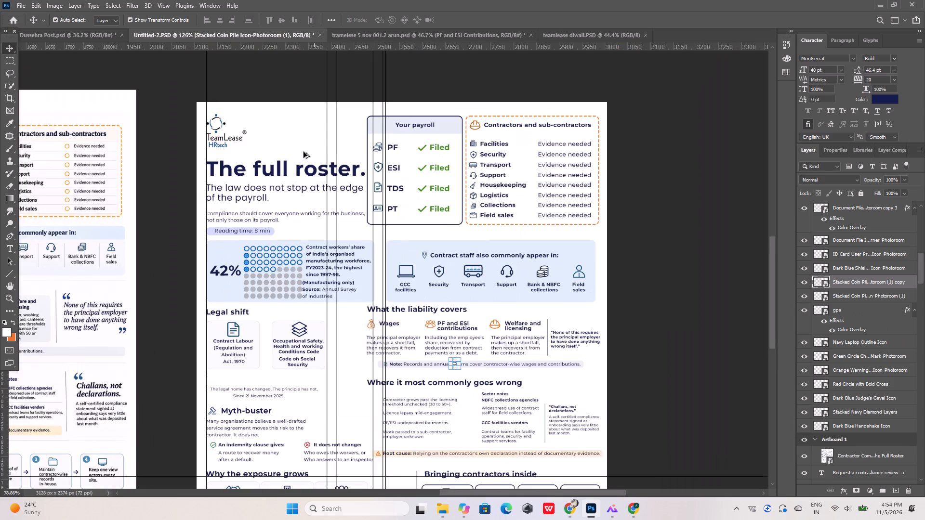
alt+scroll(304, 152, down, 5)
alt+scroll(414, 334, up, 11)
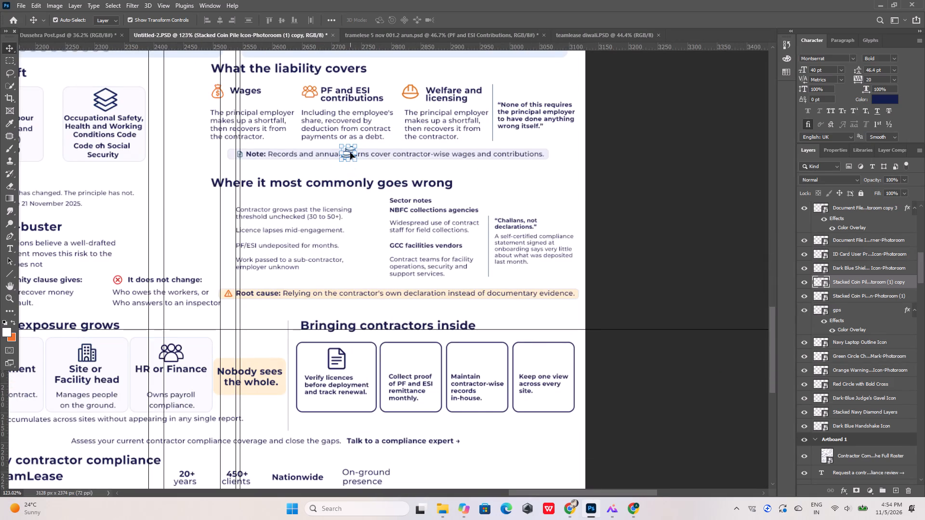
drag(347, 153, 405, 356)
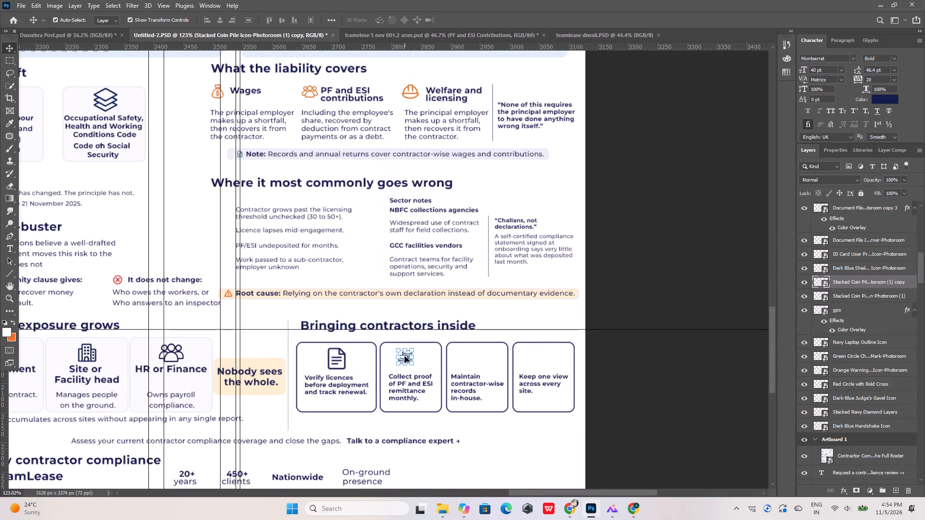
Add horizontal guides along the top, at about 2041 px, and bottom edges of the document icon in the “Verify licences” card.
alt+scroll(392, 364, up, 13)
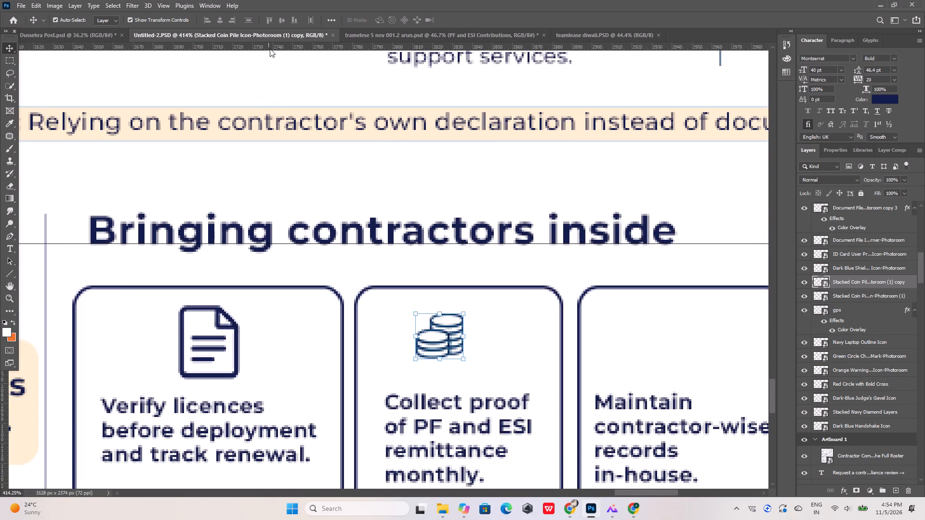
drag(270, 49, 252, 306)
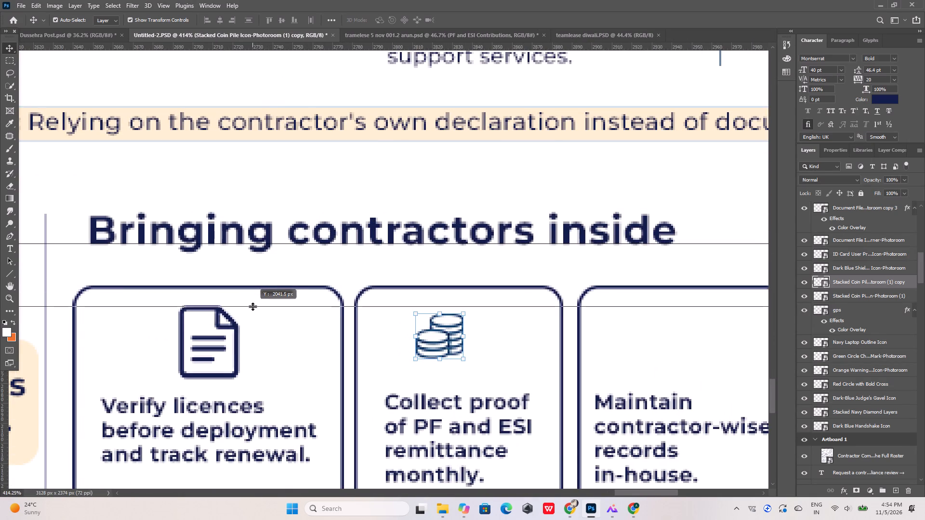
drag(252, 306, 252, 304)
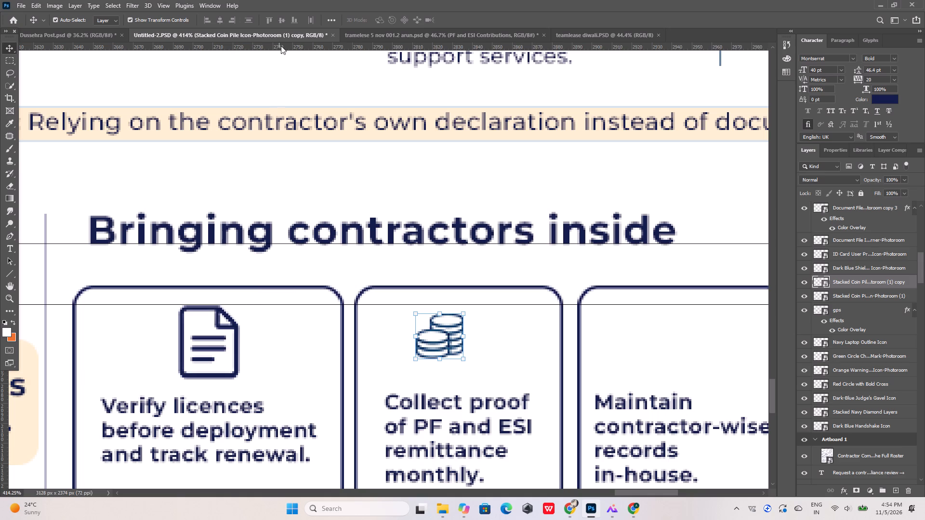
drag(281, 45, 238, 379)
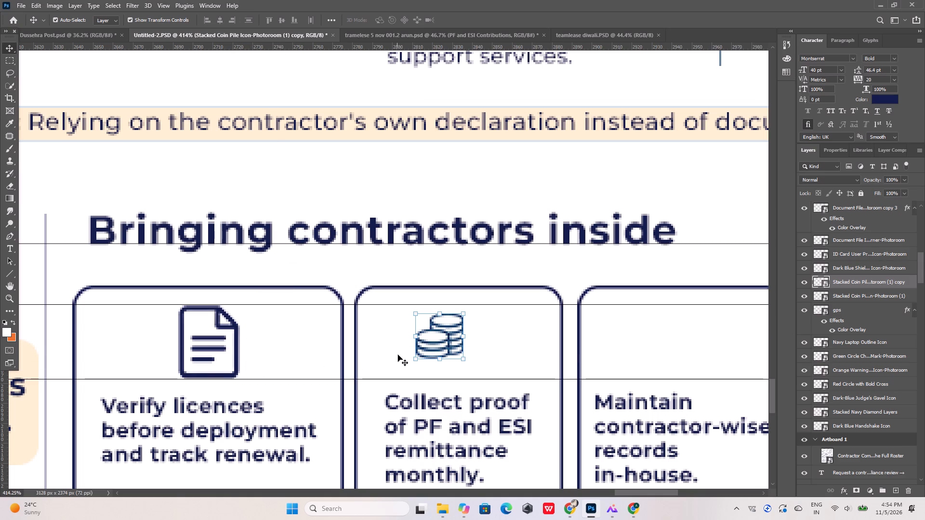
Position the coin icon in the “Collect proof” card and enlarge it to about 4.7% scale.
drag(438, 338, 449, 348)
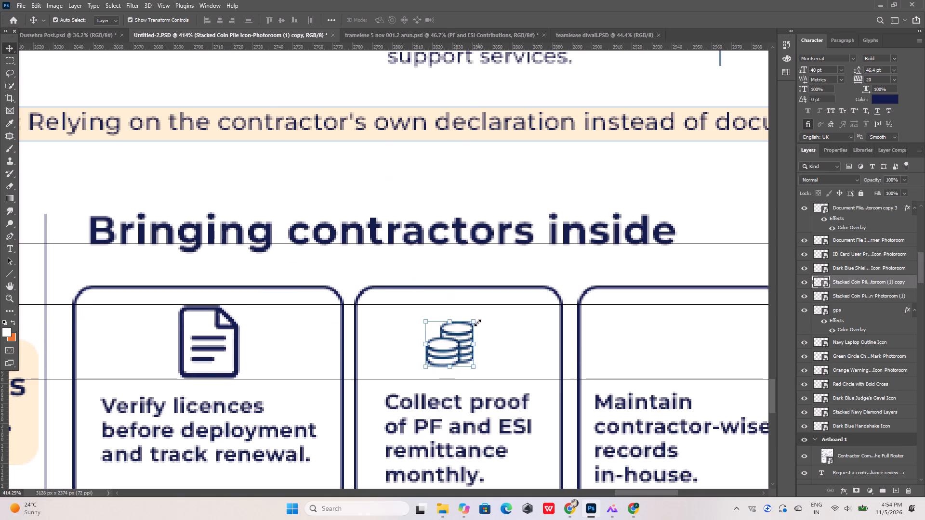
drag(476, 322, 482, 313)
drag(497, 301, 506, 294)
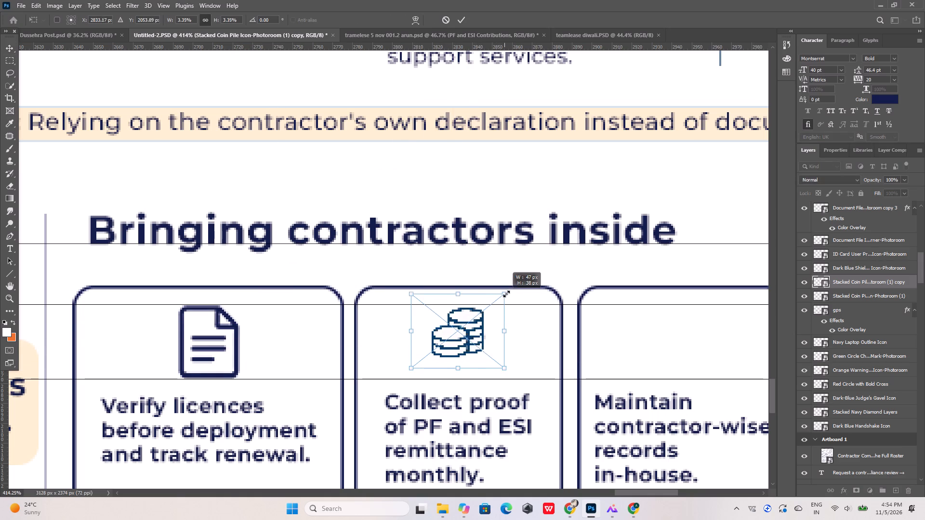
drag(506, 294, 511, 291)
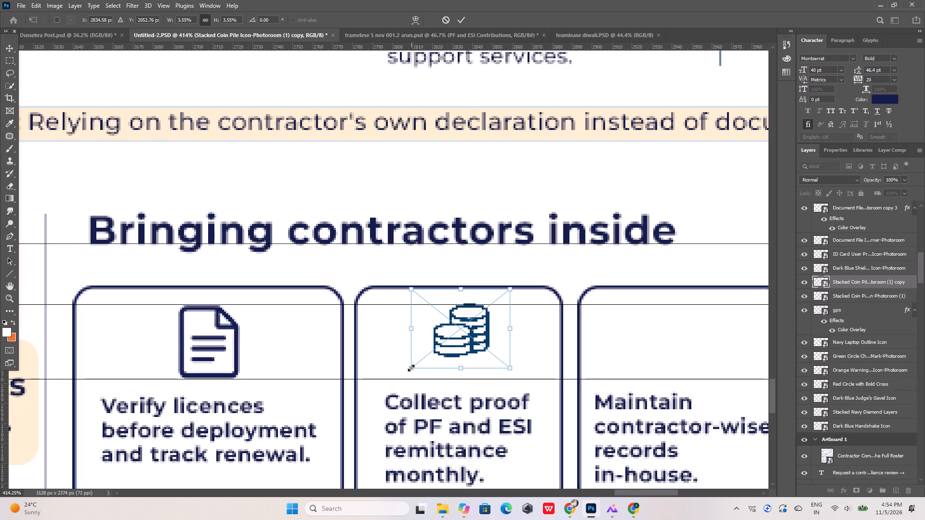
drag(411, 368, 382, 399)
click(457, 22)
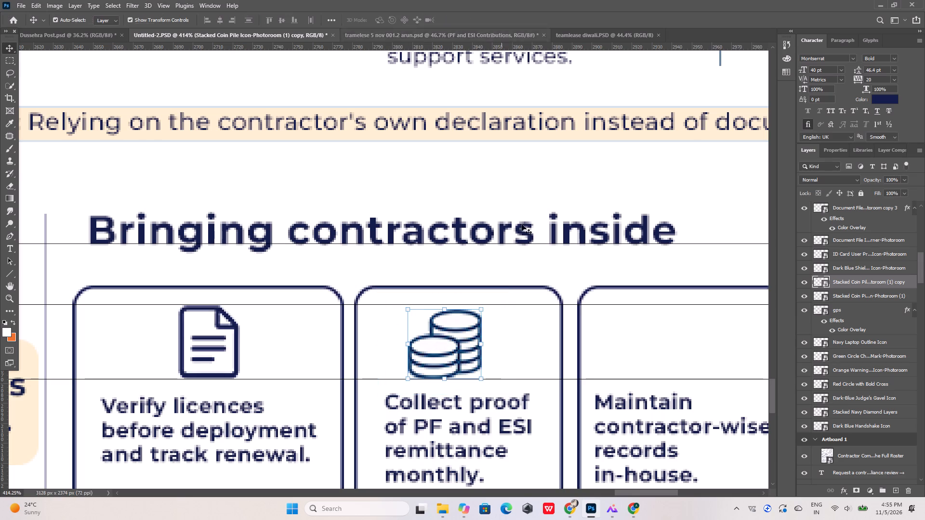
Align the horizontal centres of the coin icon and the “Collect proof” card, then deselect them.
shift+click(561, 321)
shift+click(552, 288)
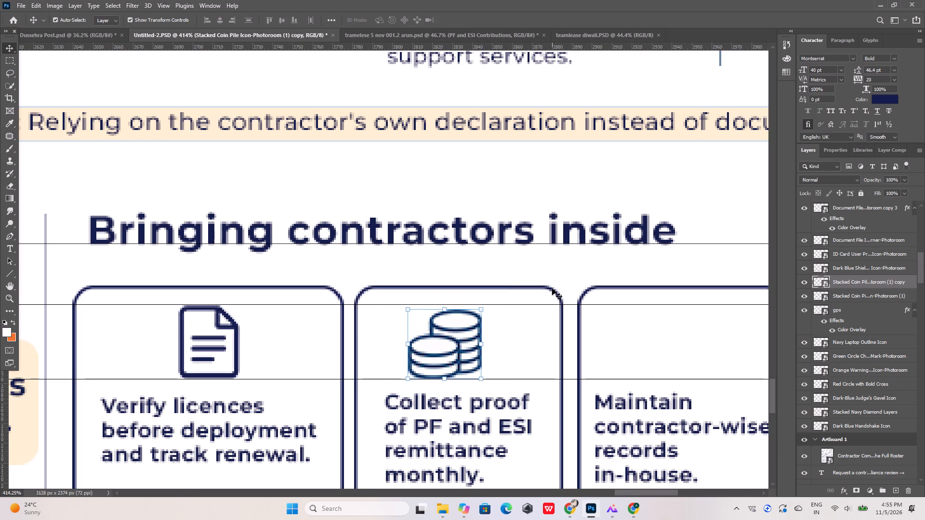
shift+click(540, 288)
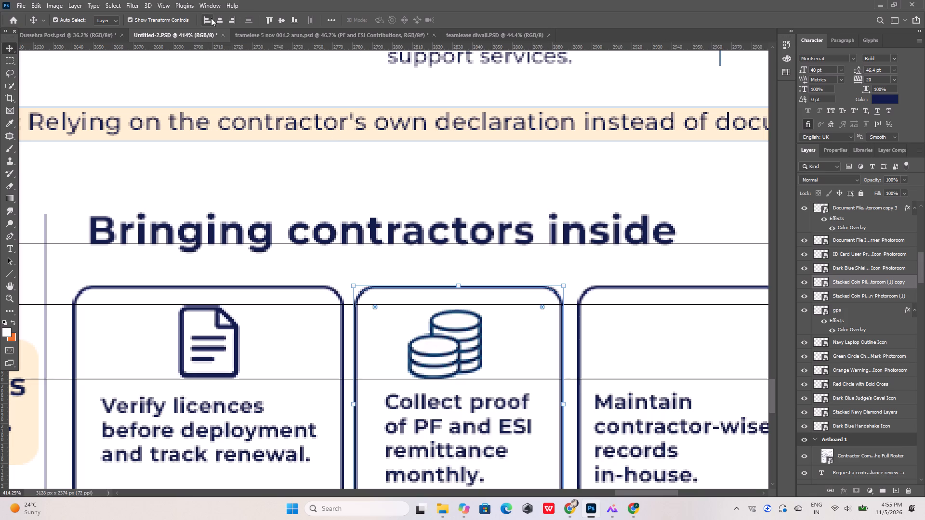
click(222, 21)
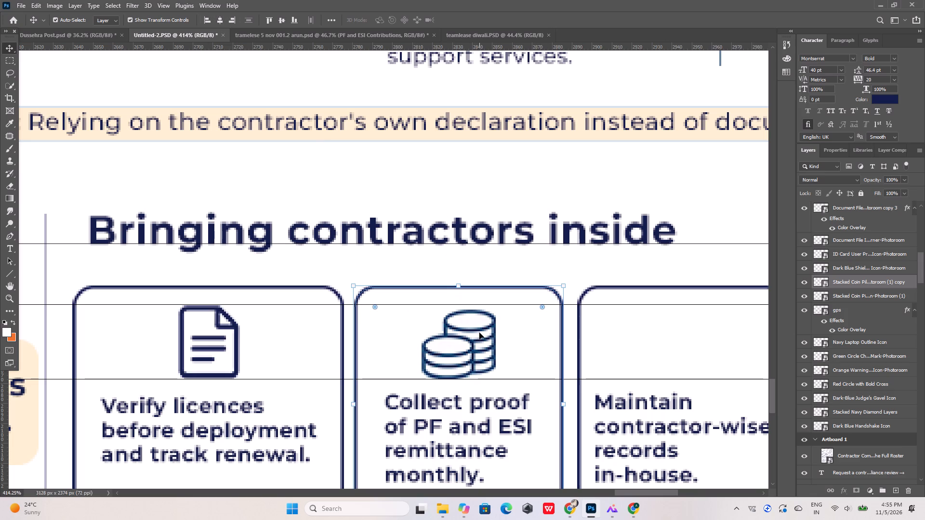
click(480, 329)
click(498, 265)
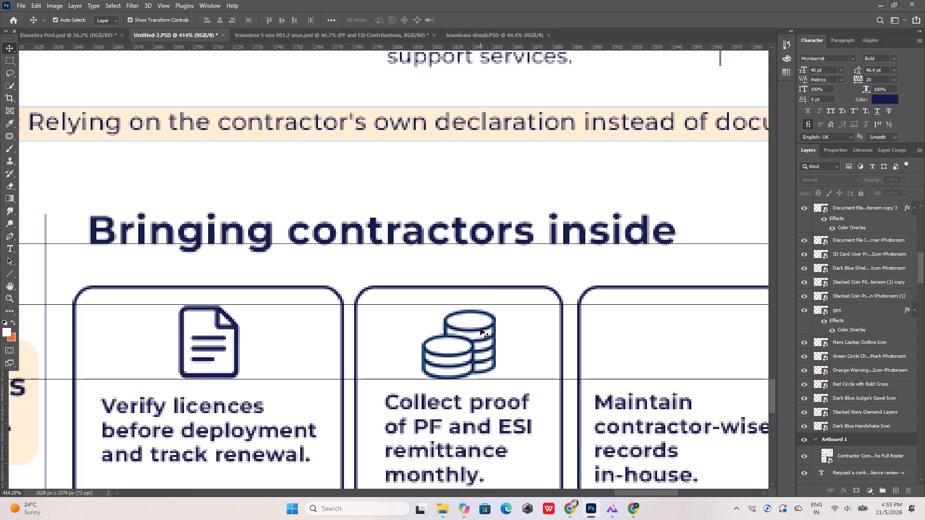
Enlarge the coin icon to about 4.96% scale so it fills the height between the two guides.
click(480, 328)
click(497, 309)
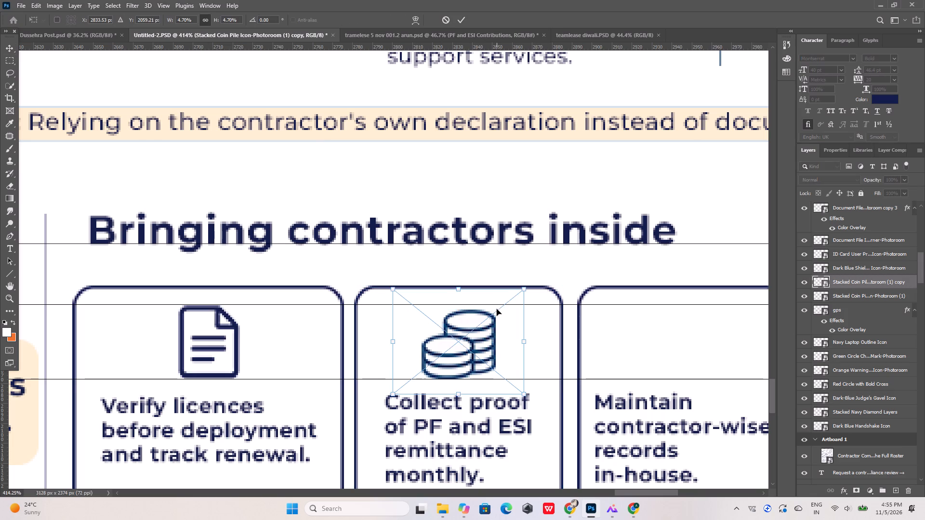
drag(523, 290, 527, 287)
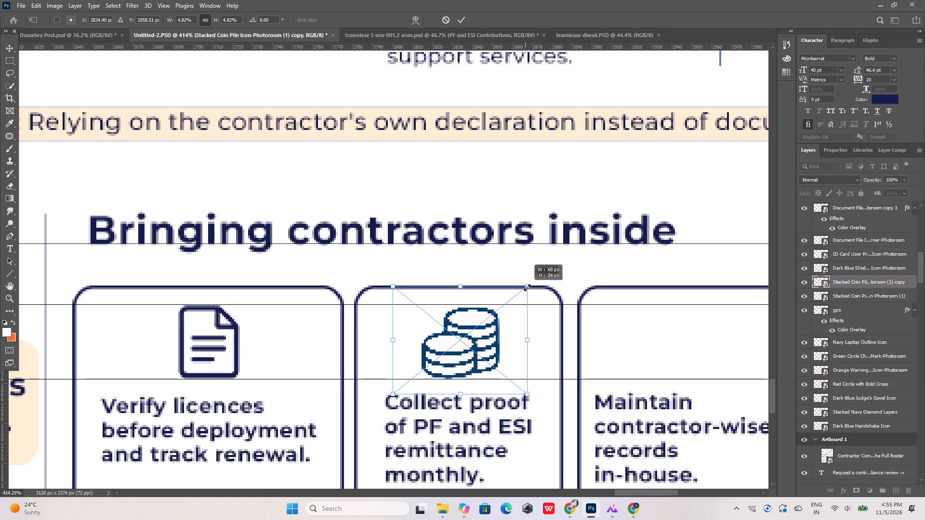
drag(527, 287, 529, 286)
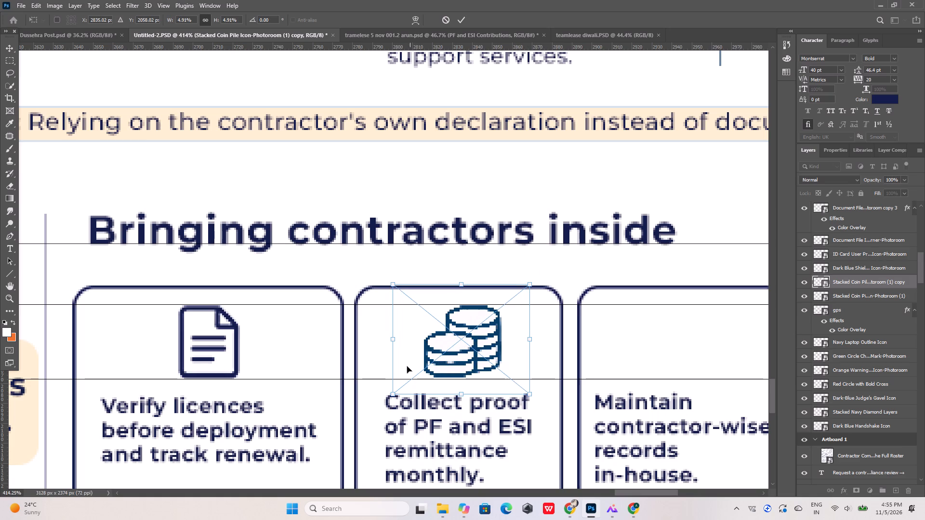
click(393, 395)
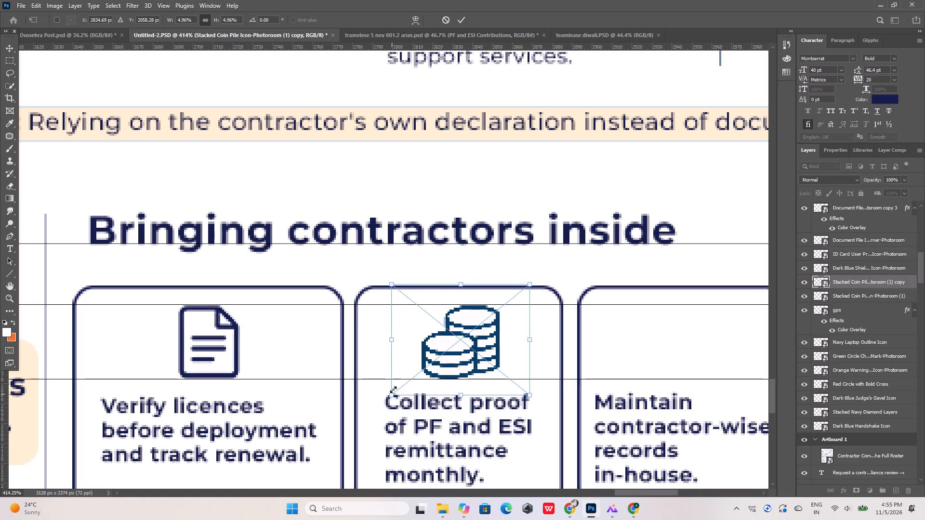
click(462, 17)
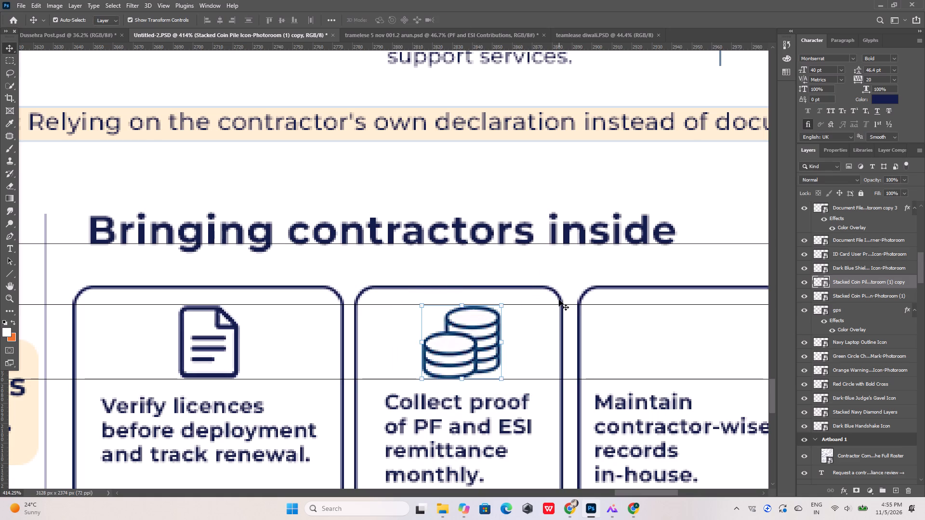
Realign the horizontal centres of the enlarged coin icon and the “Collect proof” card.
shift+click(559, 298)
shift+click(559, 295)
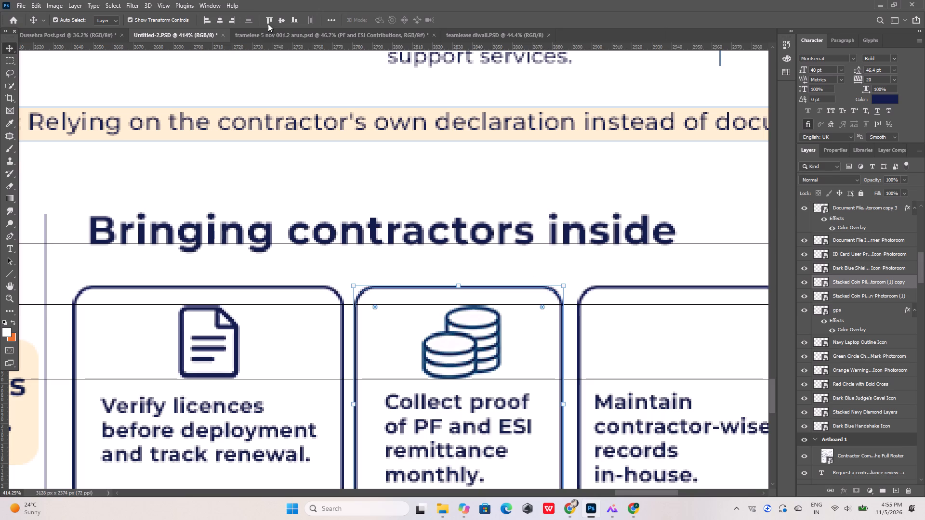
click(217, 18)
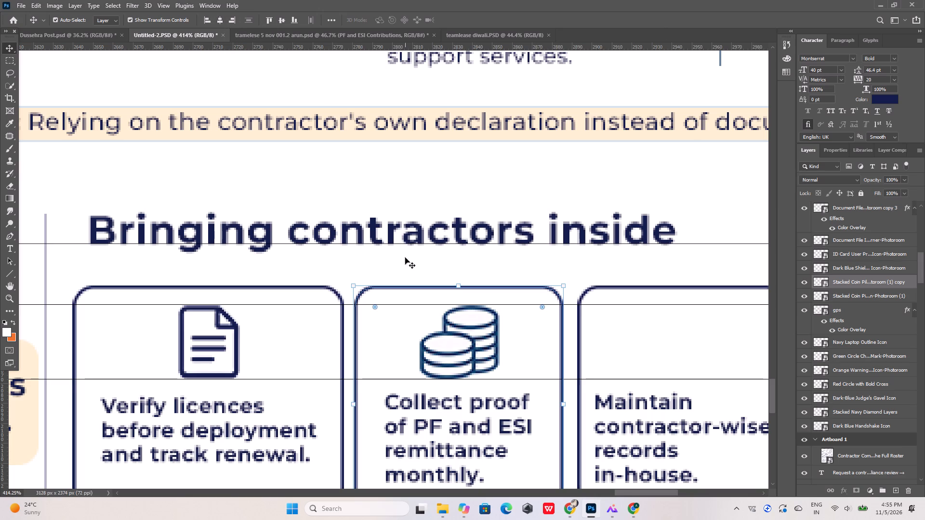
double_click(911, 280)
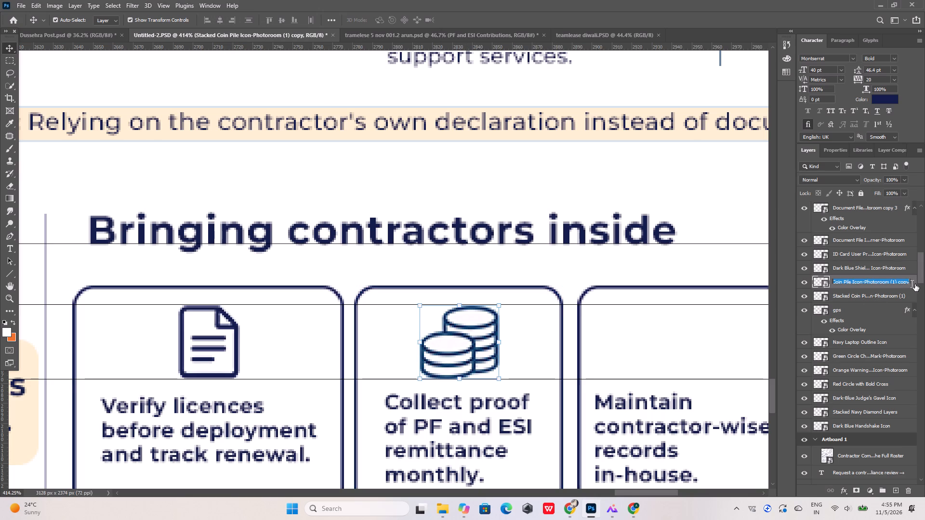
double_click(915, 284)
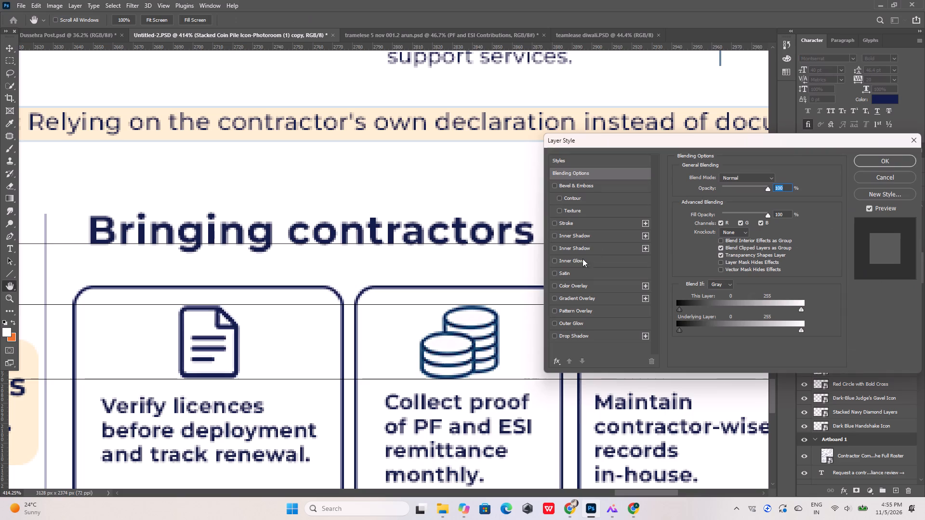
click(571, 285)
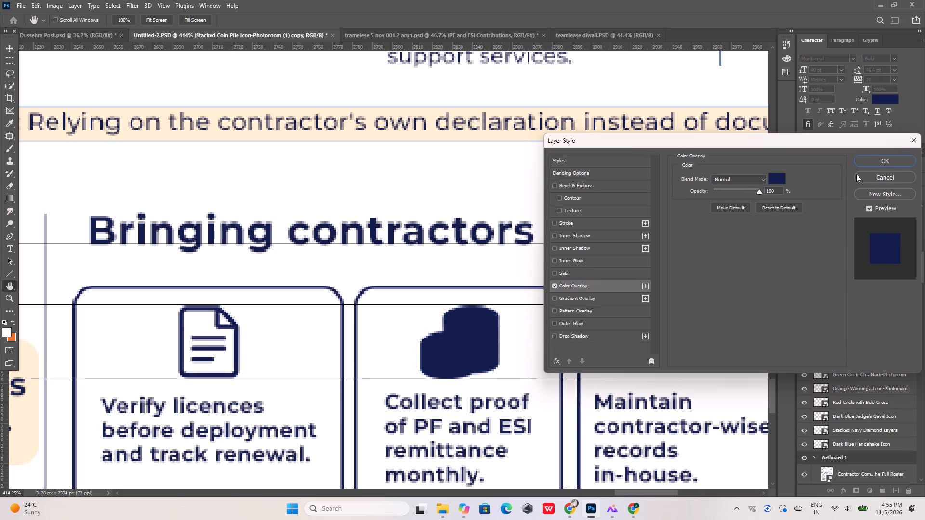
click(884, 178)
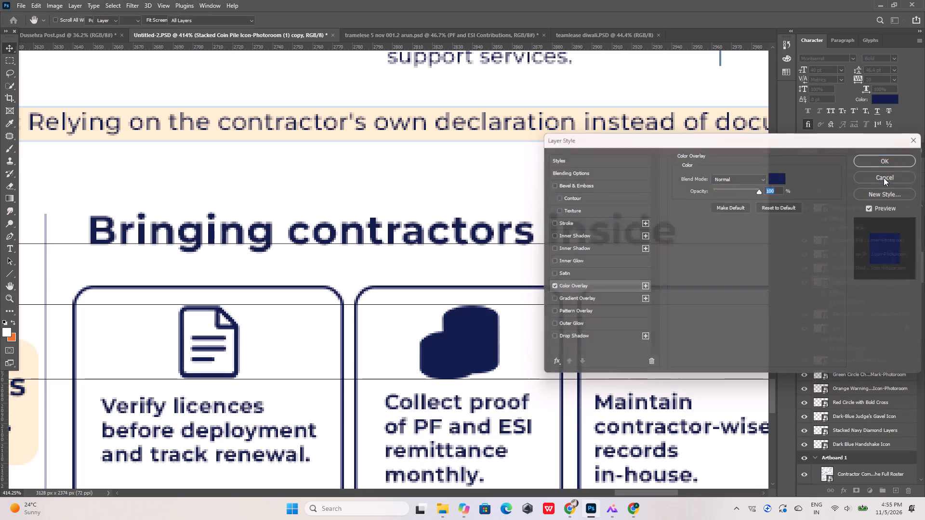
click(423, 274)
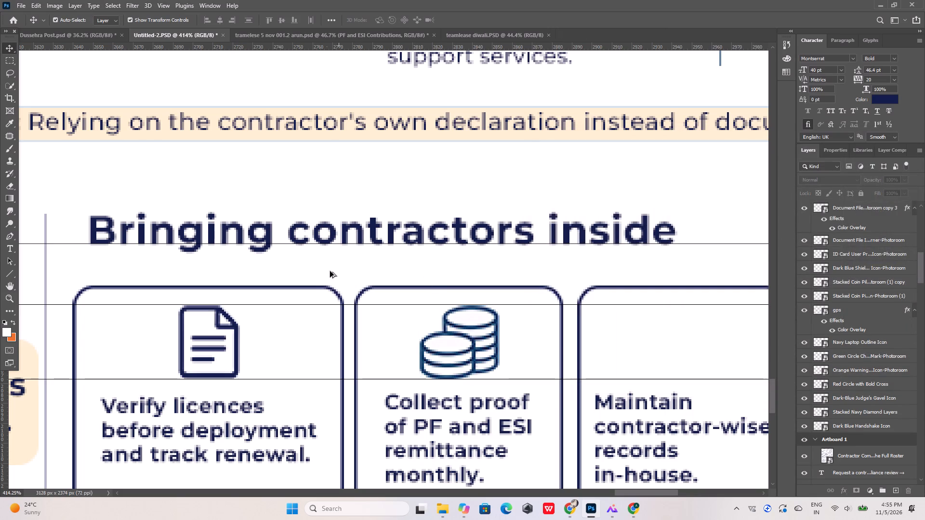
Capture a screenshot snip of the folder icon in the reference infographic's “Maintain contractor-wise records in-house” card.
alt+scroll(315, 280, down, 20)
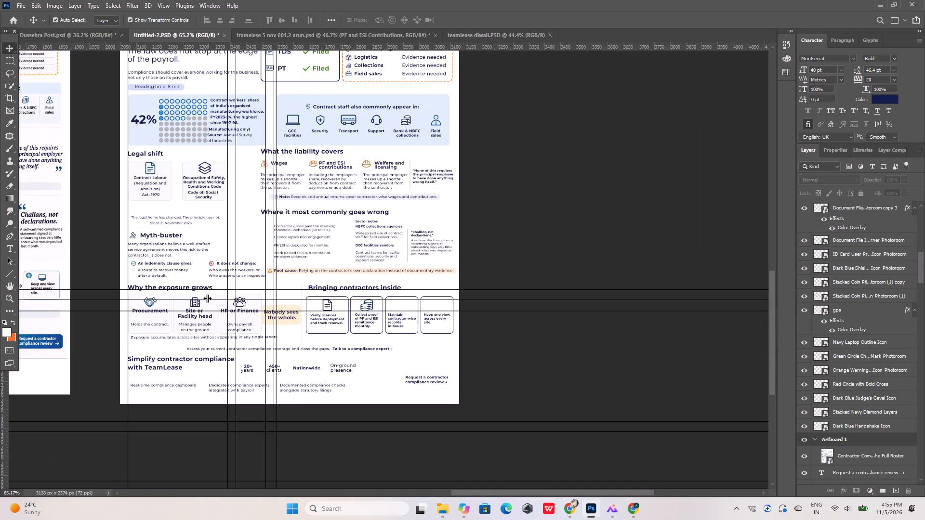
alt+scroll(419, 311, down, 5)
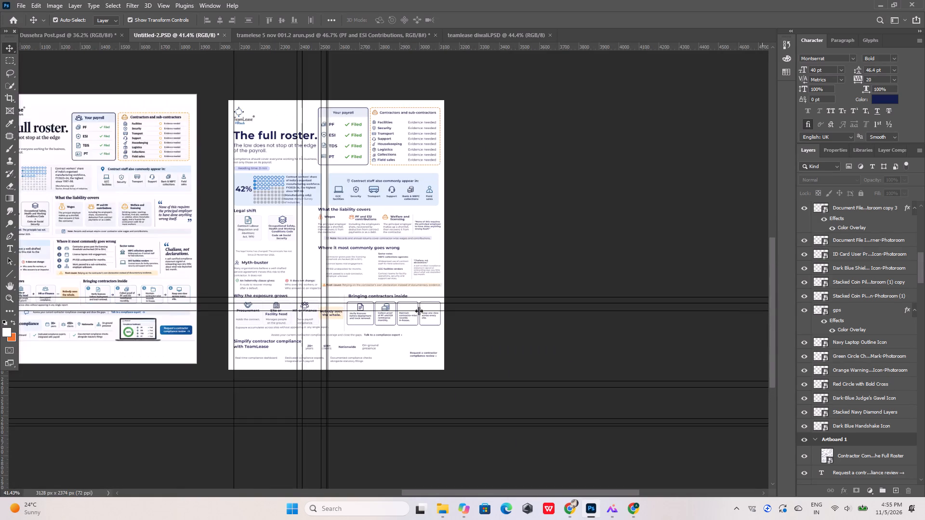
alt+scroll(172, 304, up, 13)
alt+scroll(163, 286, up, 9)
alt+scroll(163, 286, down, 16)
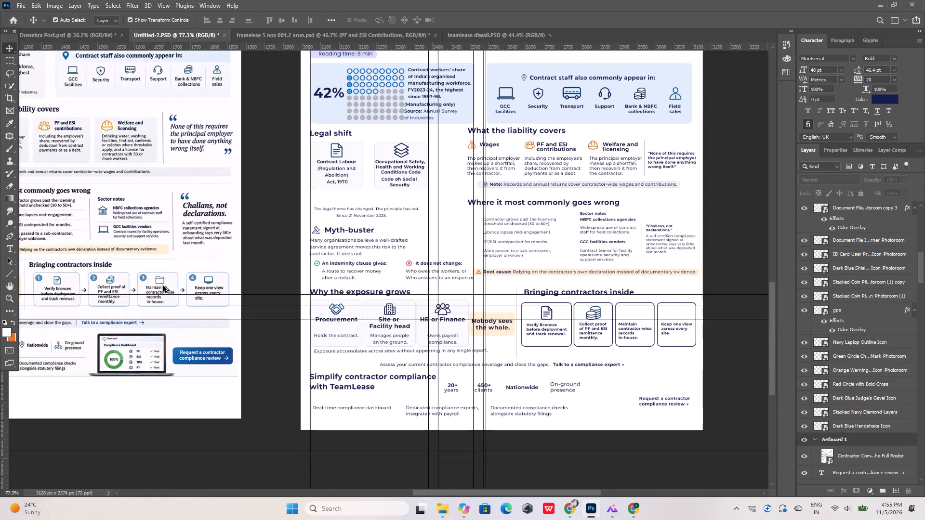
alt+scroll(161, 283, up, 3)
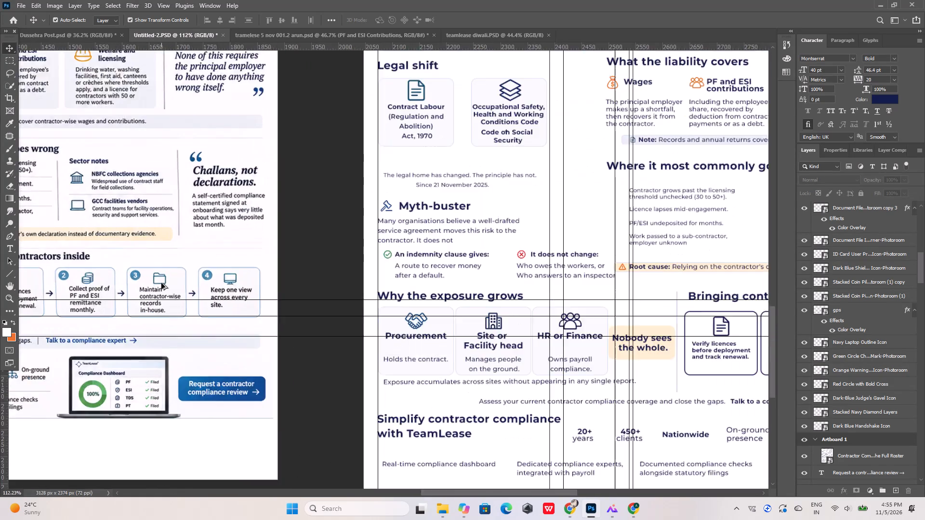
alt+scroll(161, 283, up, 18)
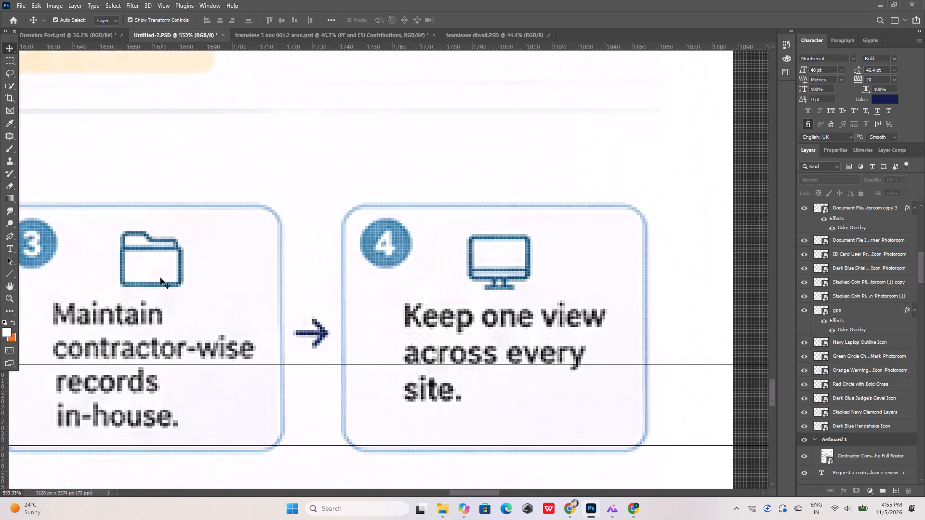
key(Print)
drag(194, 221, 106, 291)
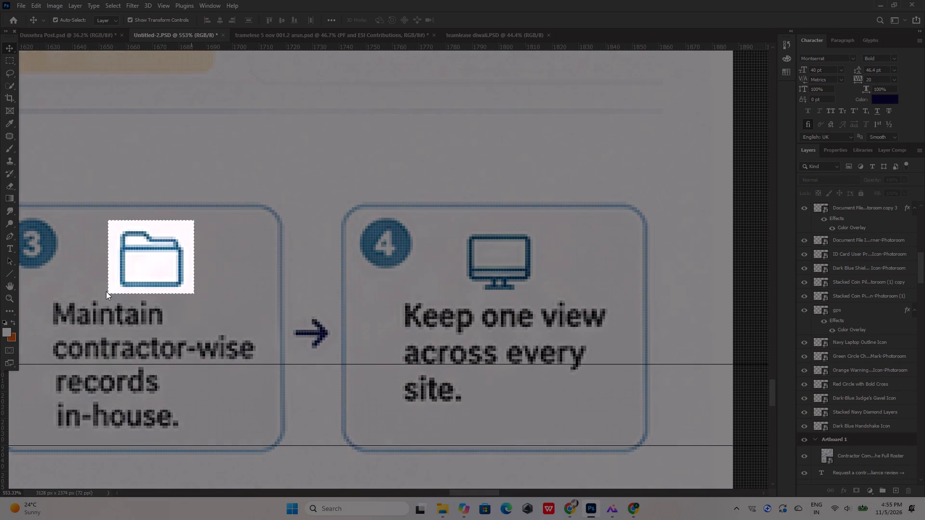
drag(106, 291, 101, 292)
Capture a screenshot snip of the monitor icon in the reference infographic's “Keep one view across every site” card.
alt+scroll(92, 282, down, 8)
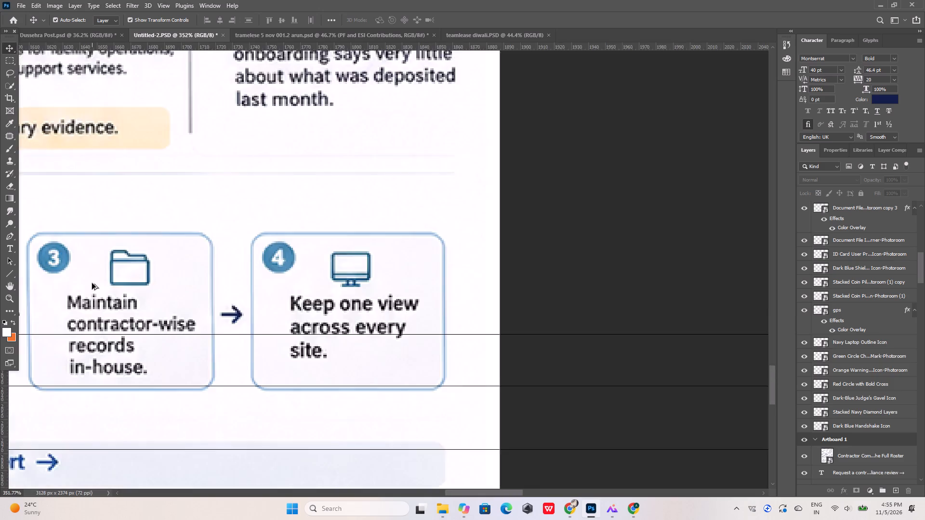
alt+scroll(92, 283, down, 15)
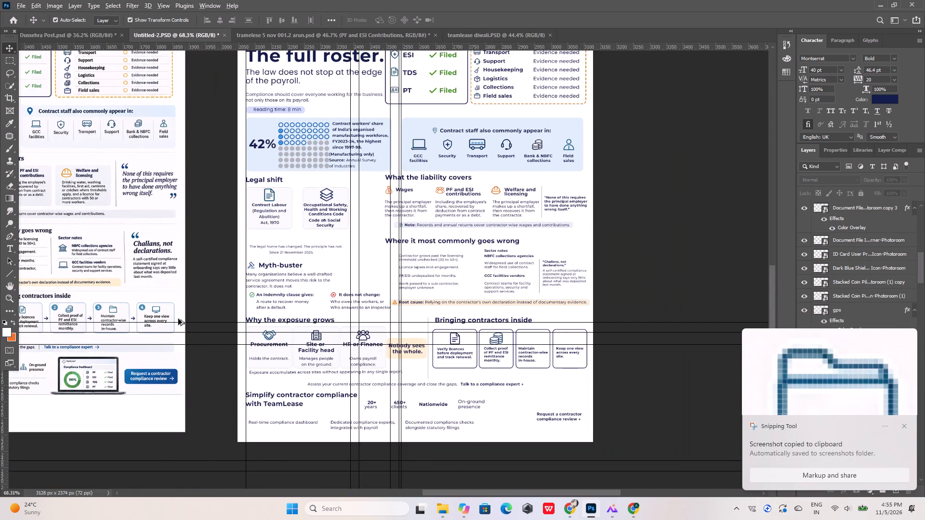
alt+scroll(146, 314, up, 20)
alt+scroll(146, 314, up, 2)
key(Print)
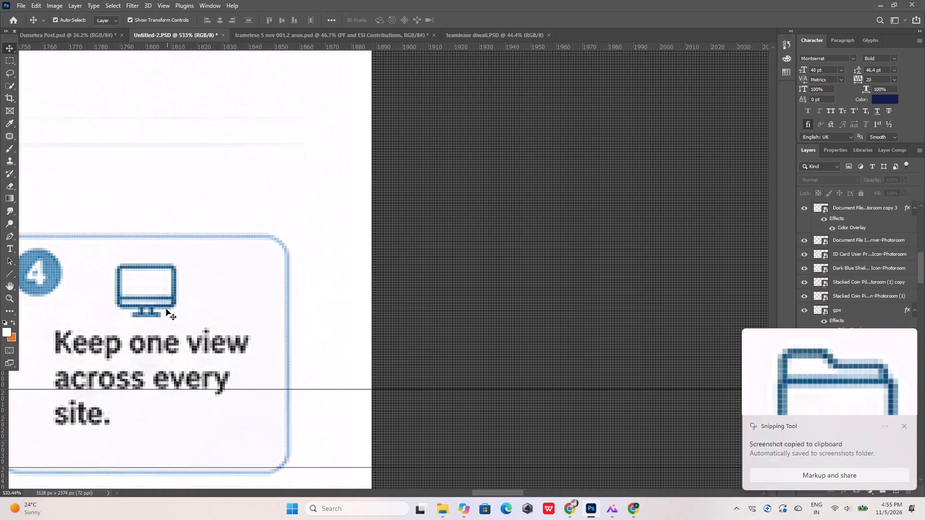
drag(192, 255, 103, 326)
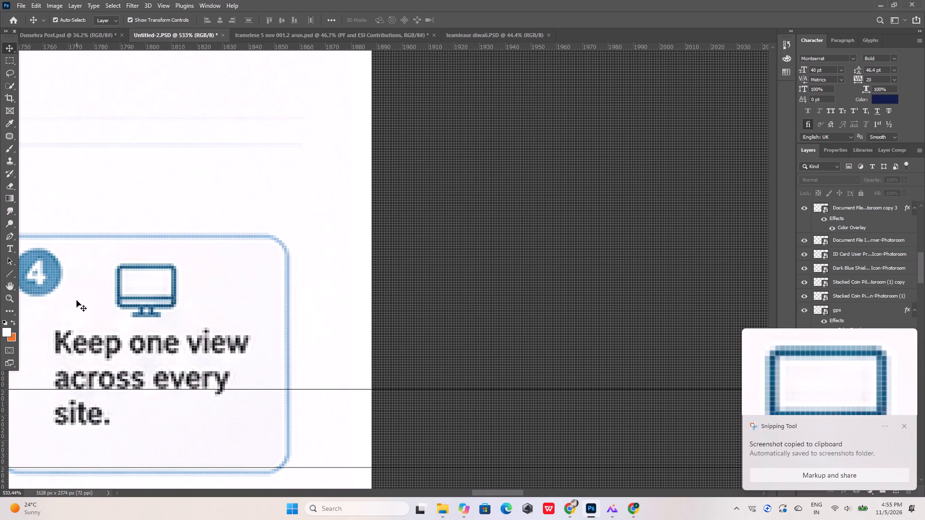